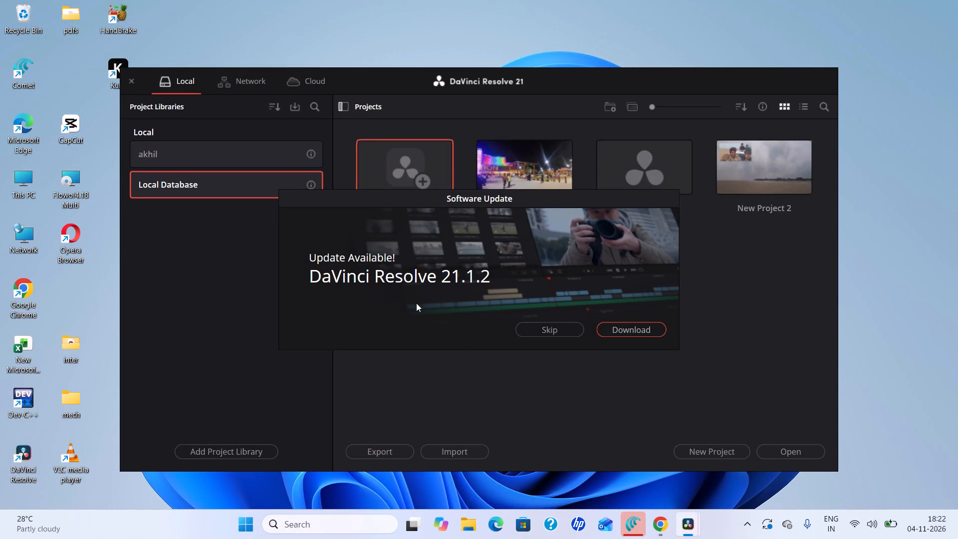
Start downloading the DaVinci Resolve 21.1.2 update, pause the download in the browser, and return to the project manager.
click(615, 329)
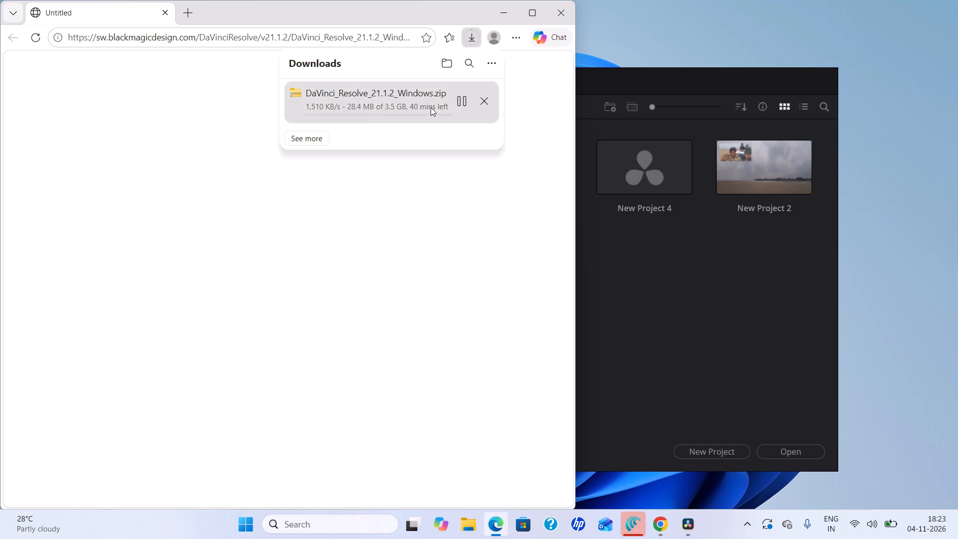
click(465, 99)
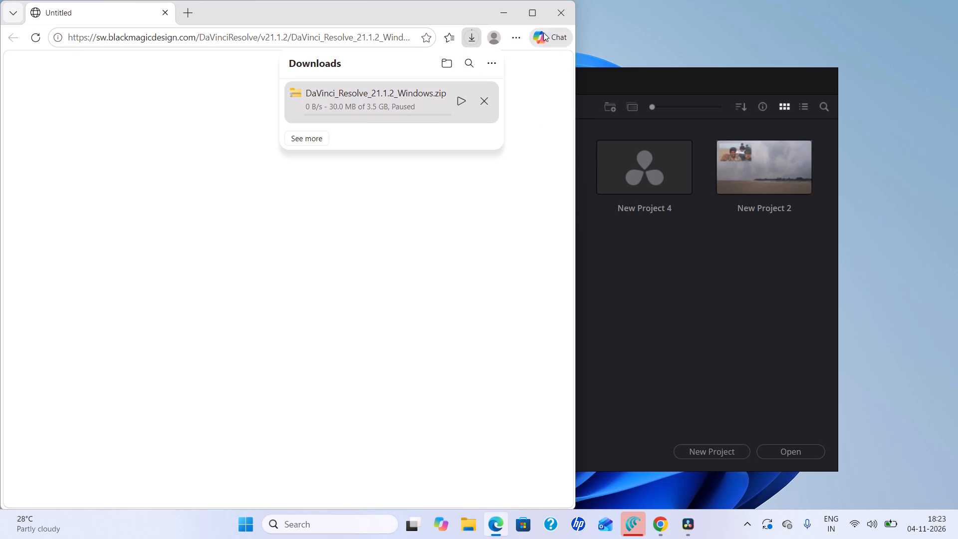
click(507, 21)
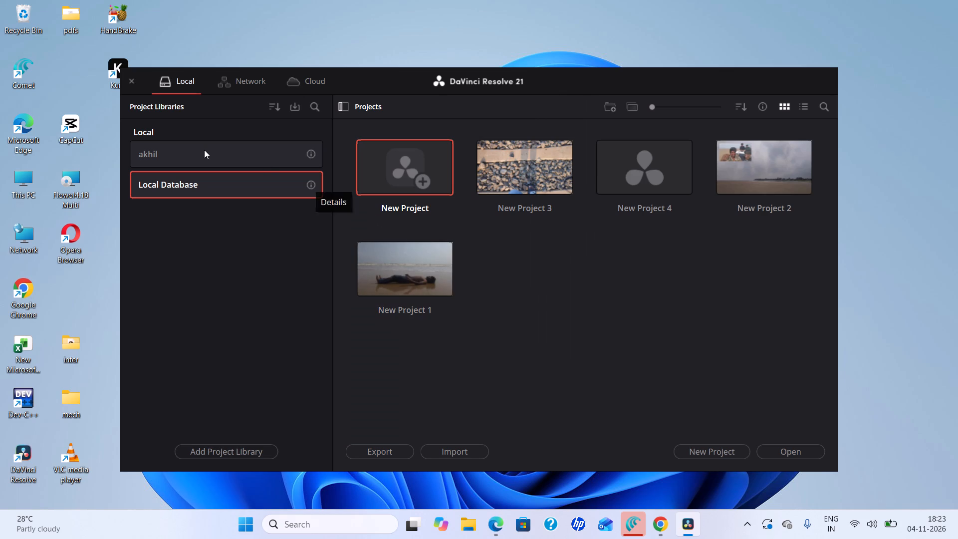
Permanently delete the project New Project 4 from the Local Database library.
click(414, 174)
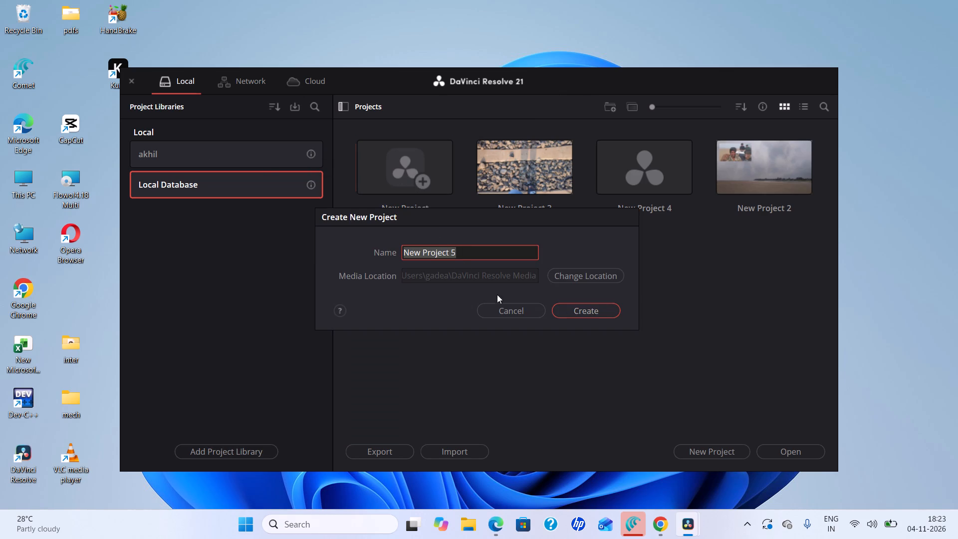
click(524, 311)
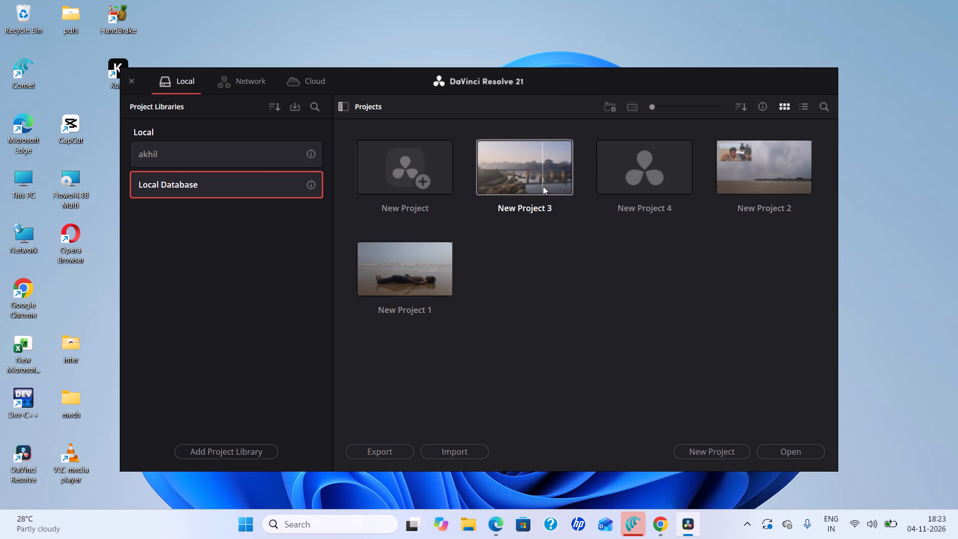
right_click(632, 185)
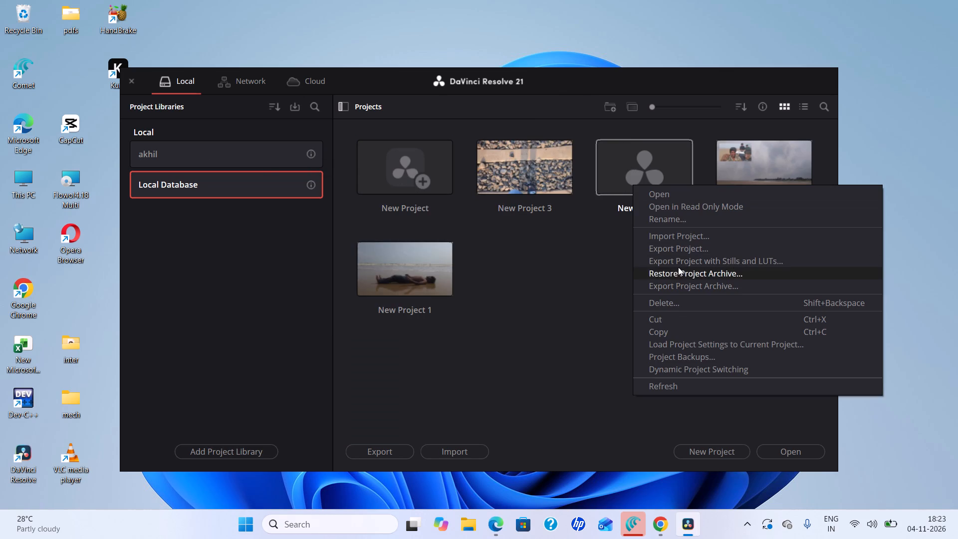
click(672, 304)
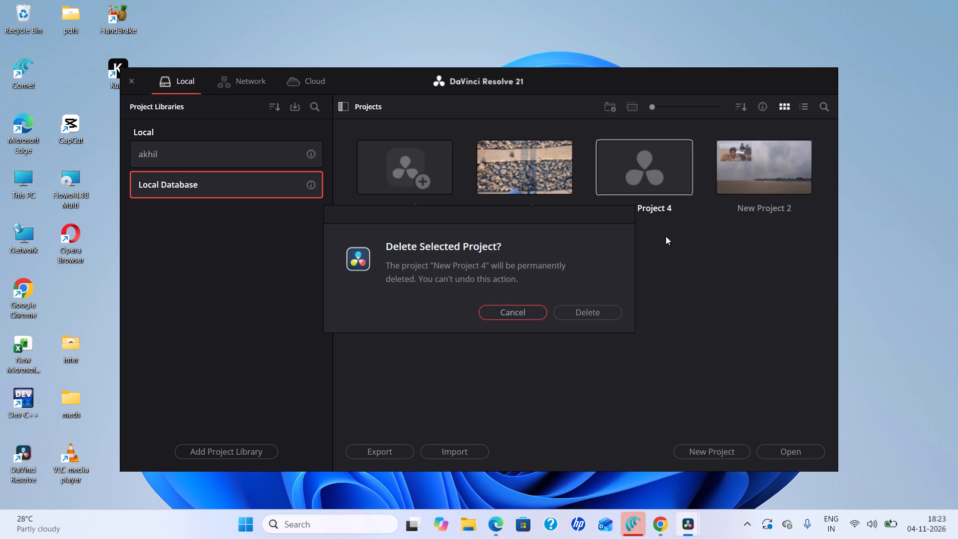
click(593, 310)
Permanently delete the project New Project 2 from the Local Database library.
right_click(726, 159)
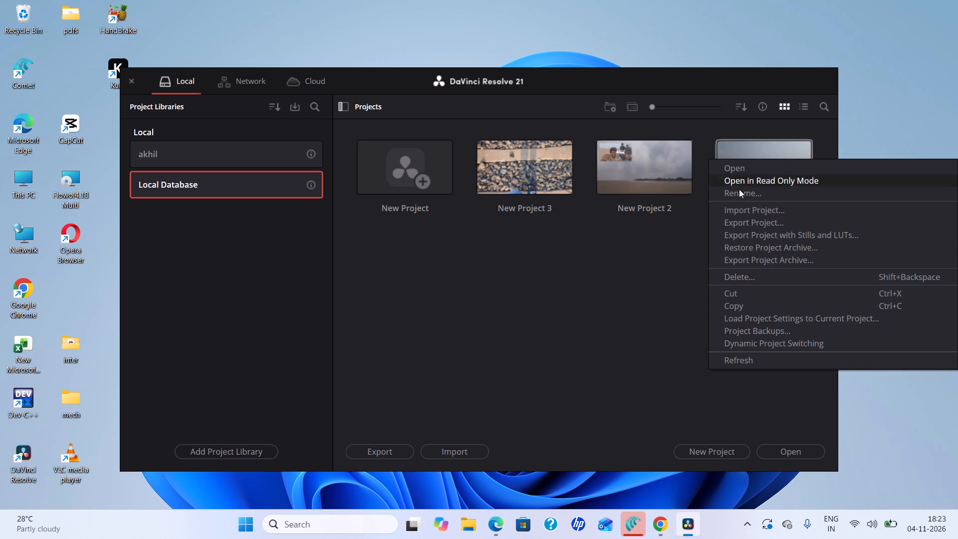
click(602, 288)
right_click(640, 167)
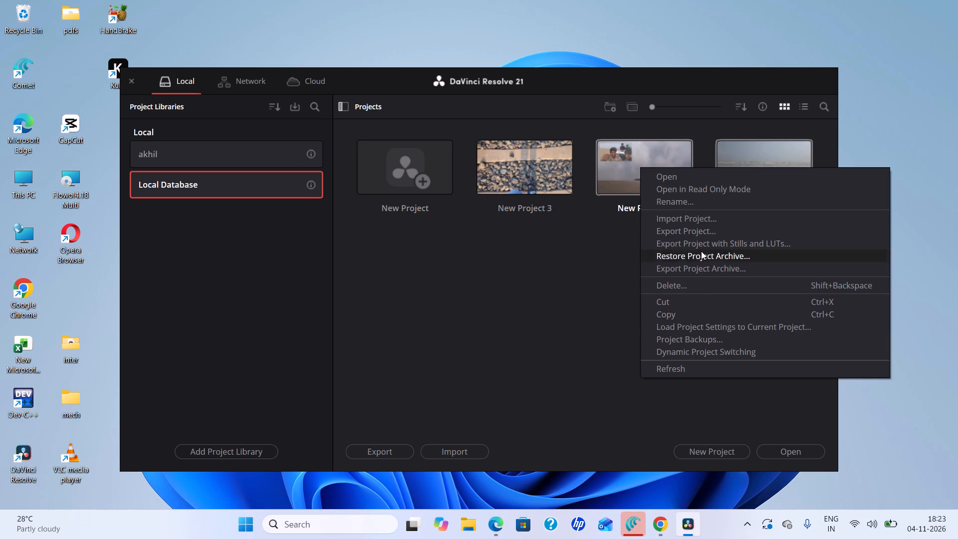
click(702, 284)
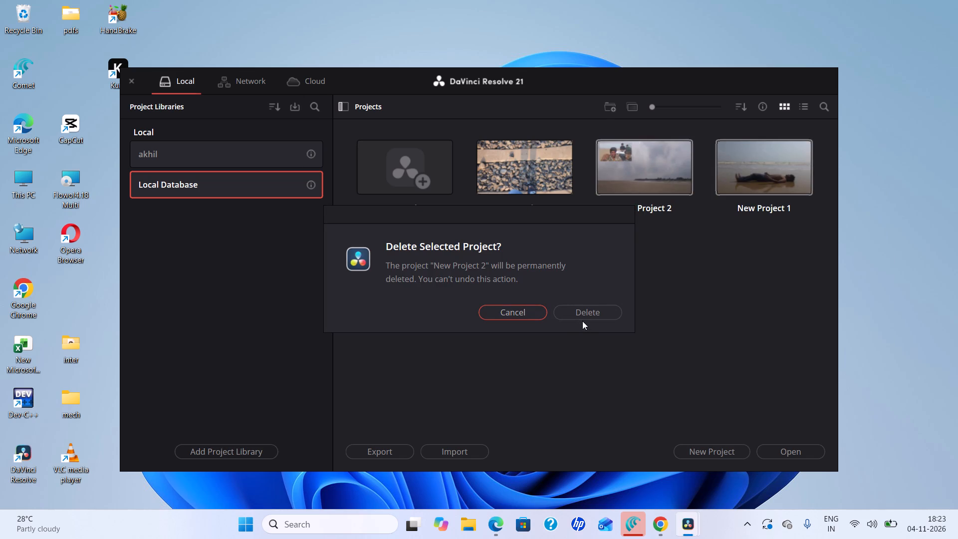
click(584, 310)
Switch to the akhil project library and create a new project there with the default name and media location.
click(294, 149)
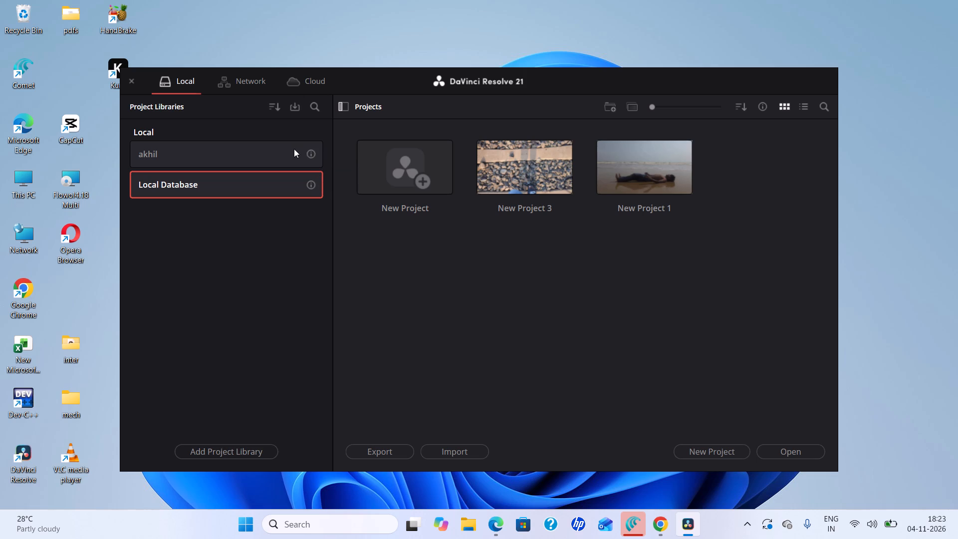
click(276, 154)
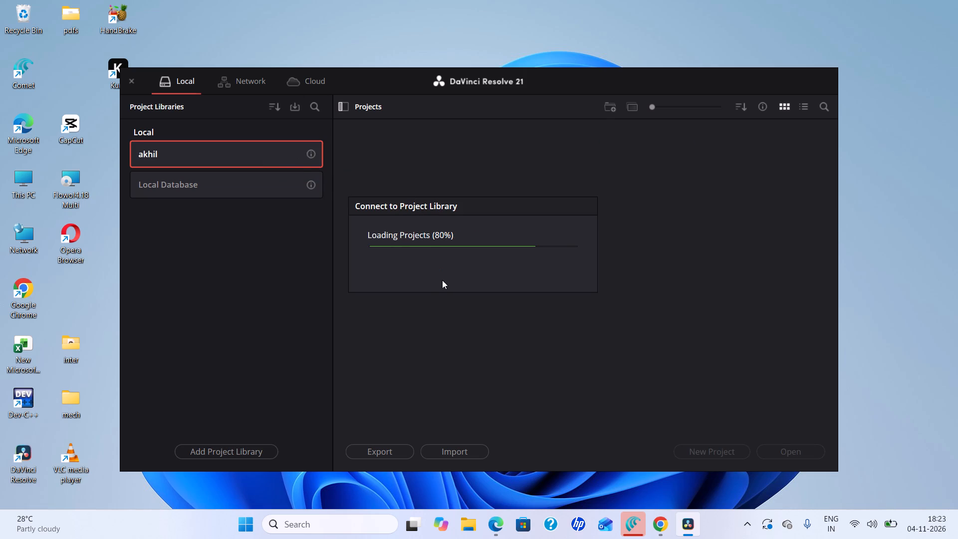
click(398, 167)
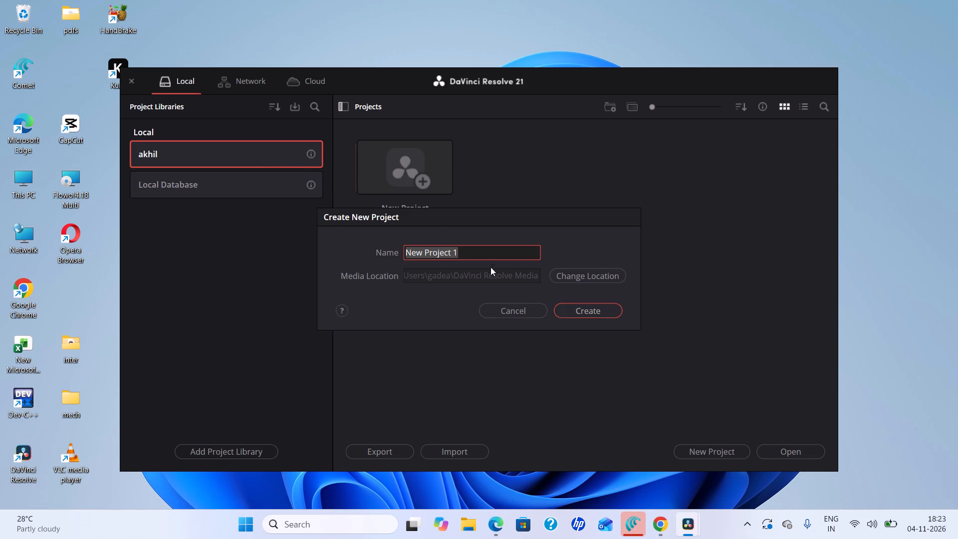
click(577, 311)
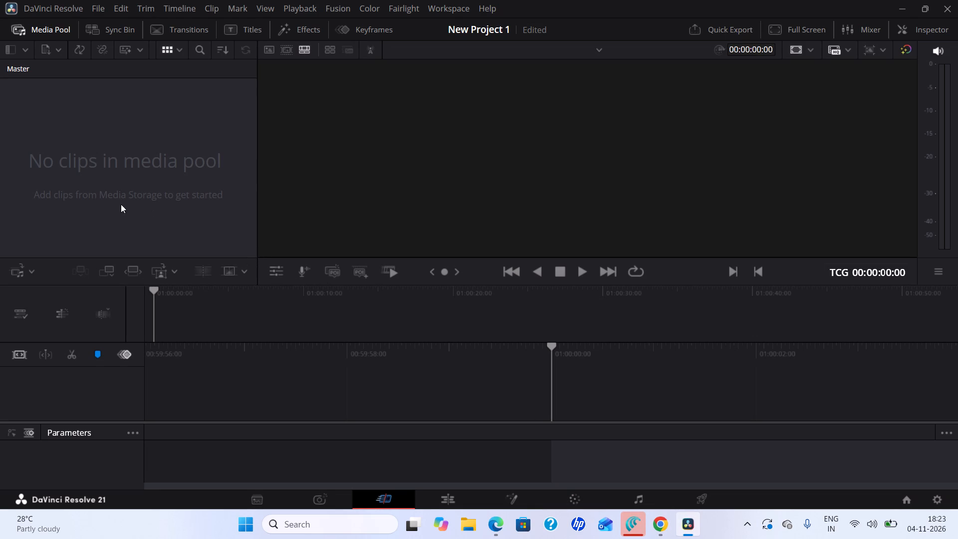
Minimize DaVinci Resolve and open Google Chrome from the desktop.
click(900, 7)
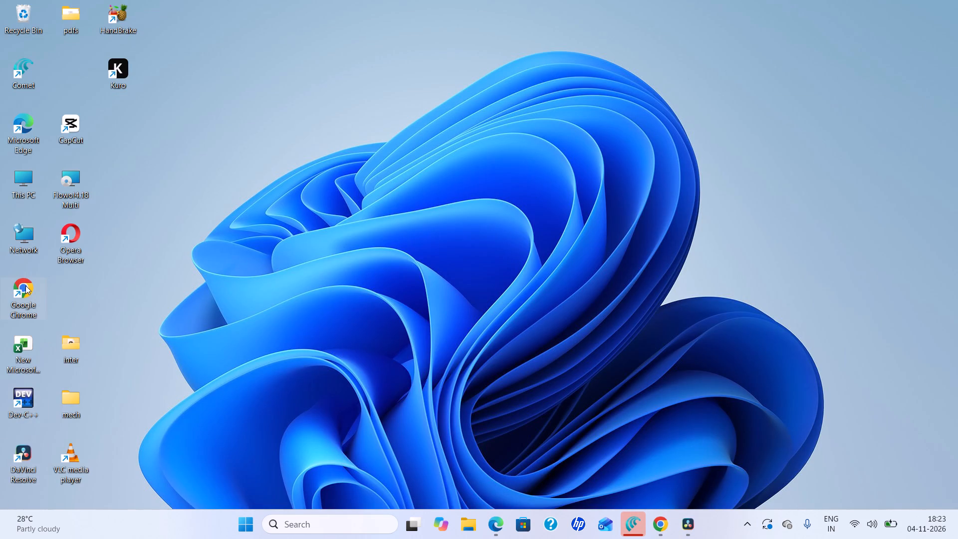
click(25, 285)
double_click(26, 296)
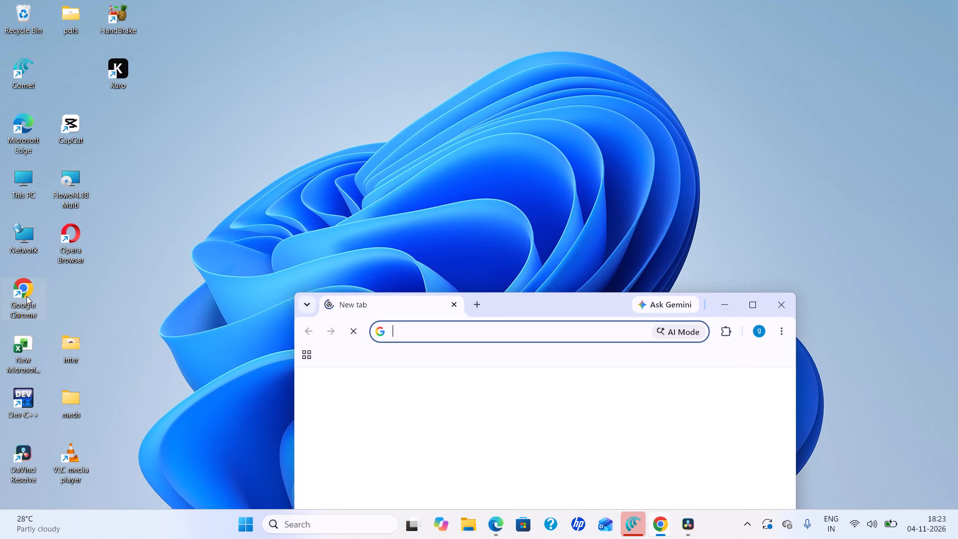
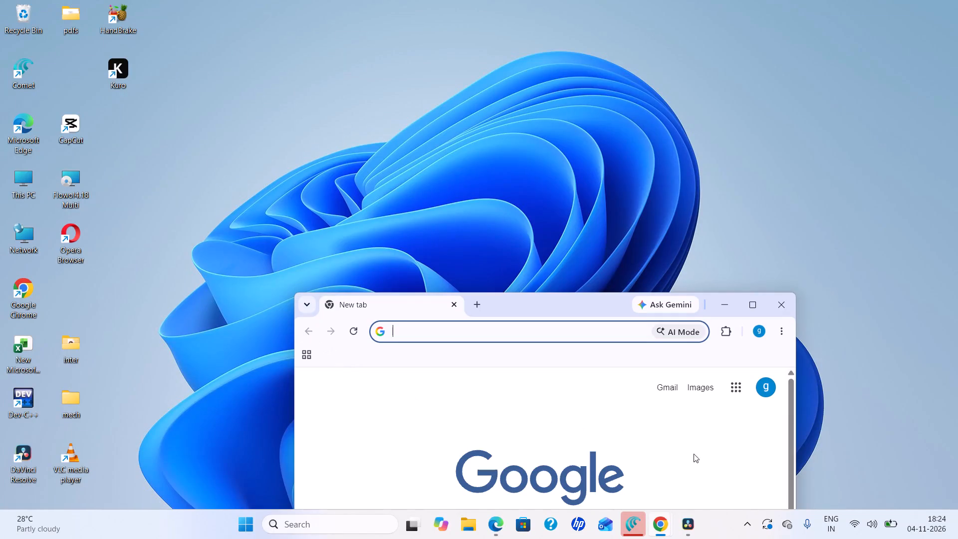
Switch back to the open project in DaVinci Resolve.
click(688, 523)
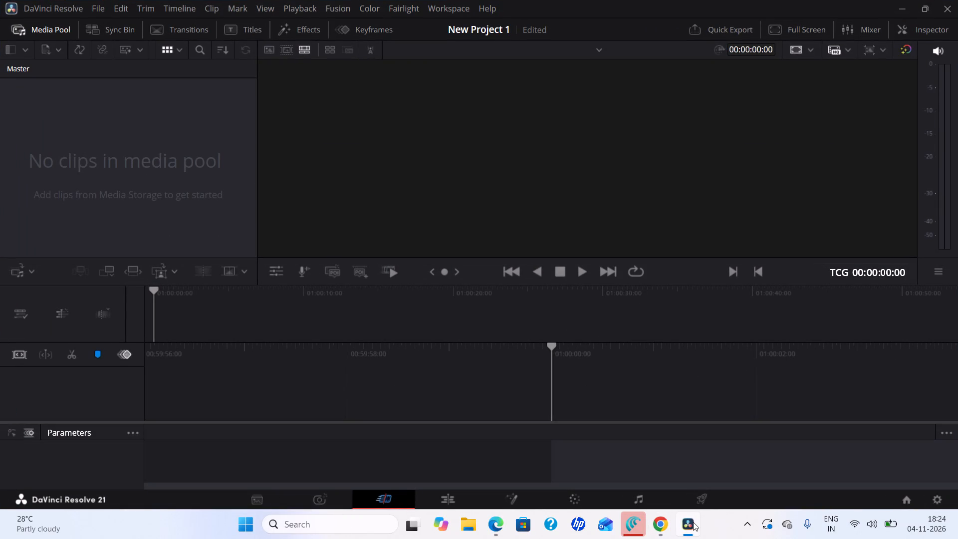
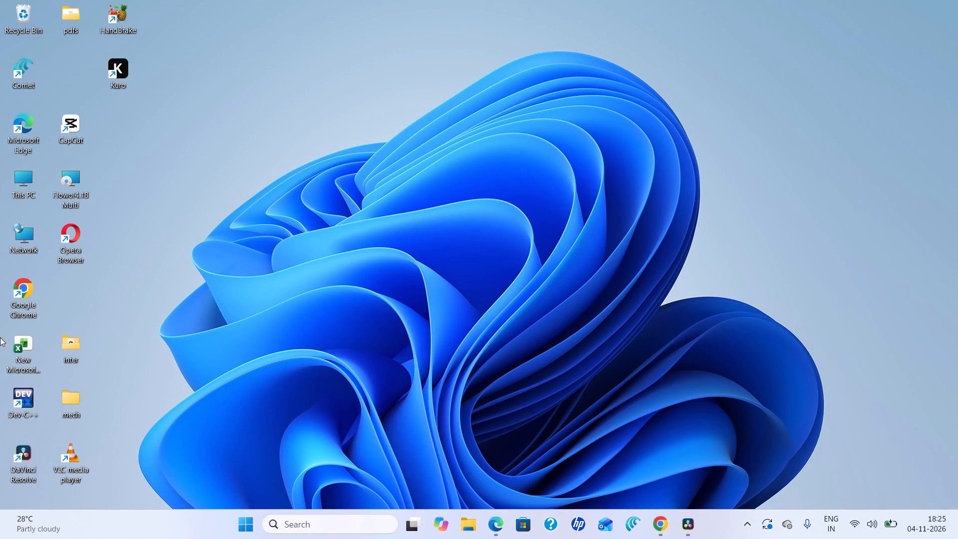
Open the Downloads folder in File Explorer and preview the video named 1, leaving both windows minimized.
double_click(30, 193)
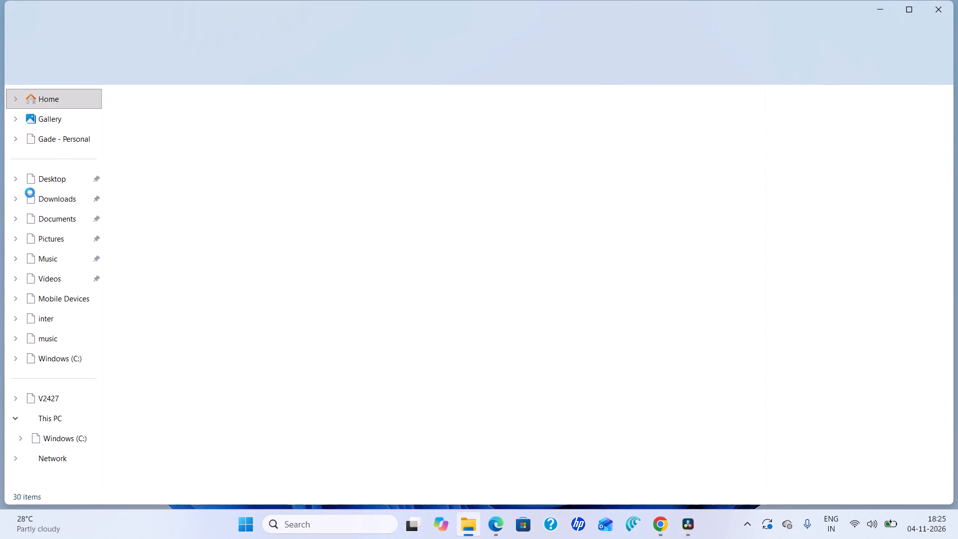
click(41, 200)
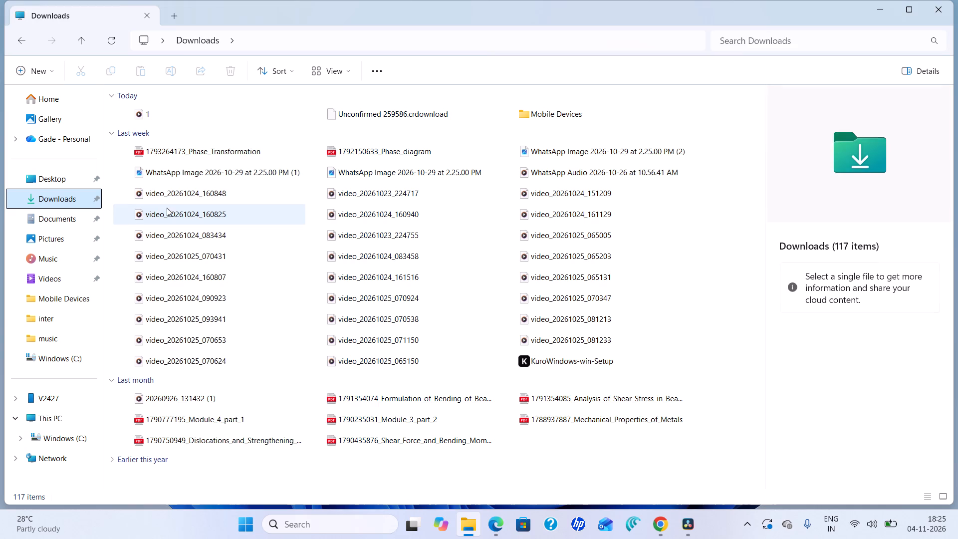
double_click(177, 123)
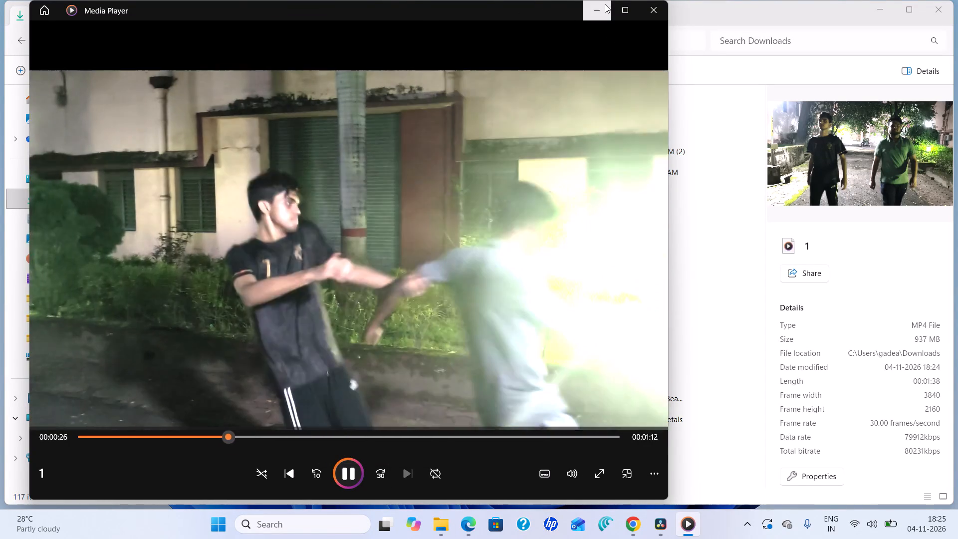
click(605, 3)
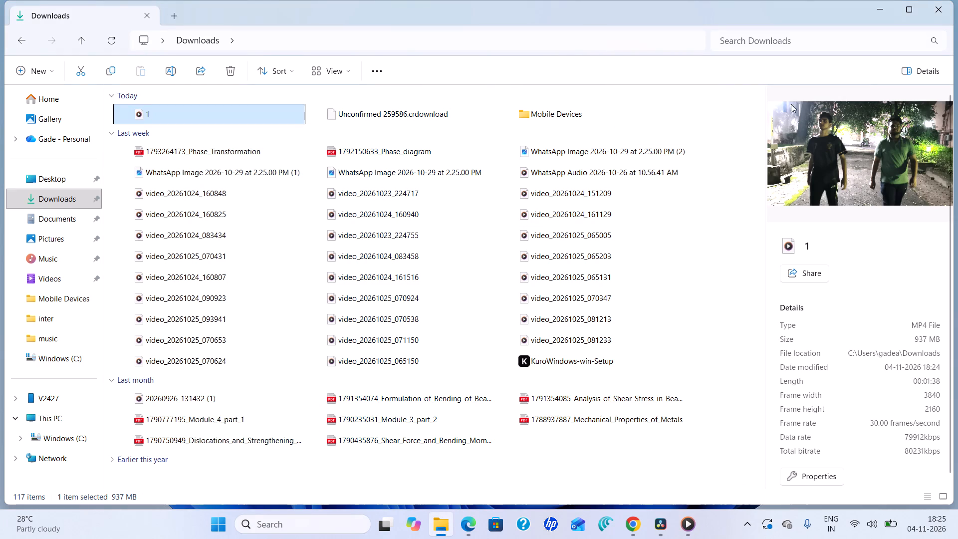
click(878, 8)
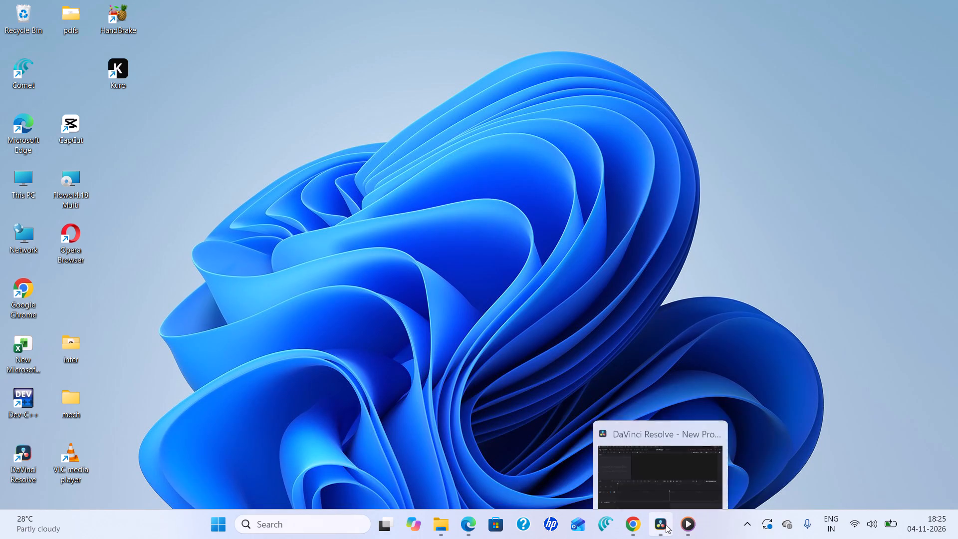
Switch to DaVinci Resolve and create a bin named killu under Master in the Media page's media pool.
click(664, 525)
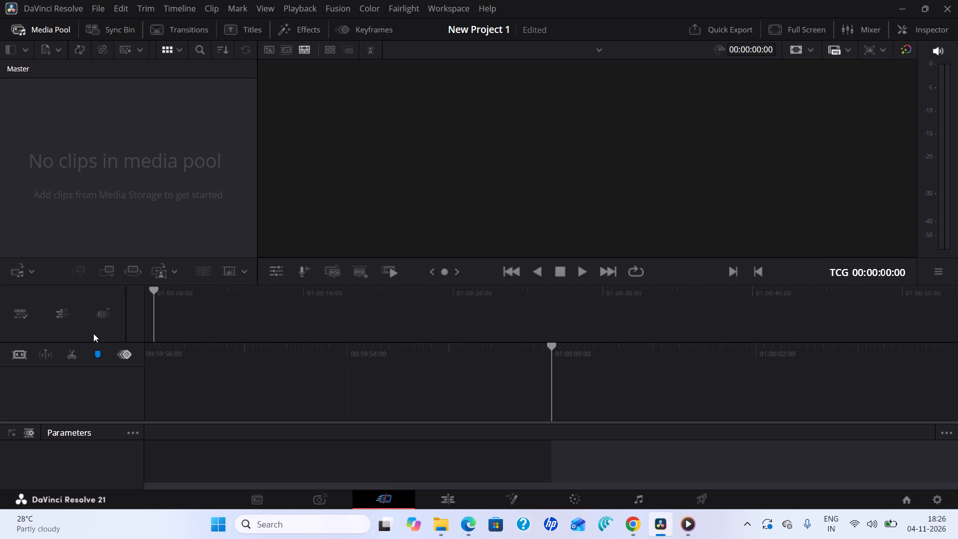
click(246, 498)
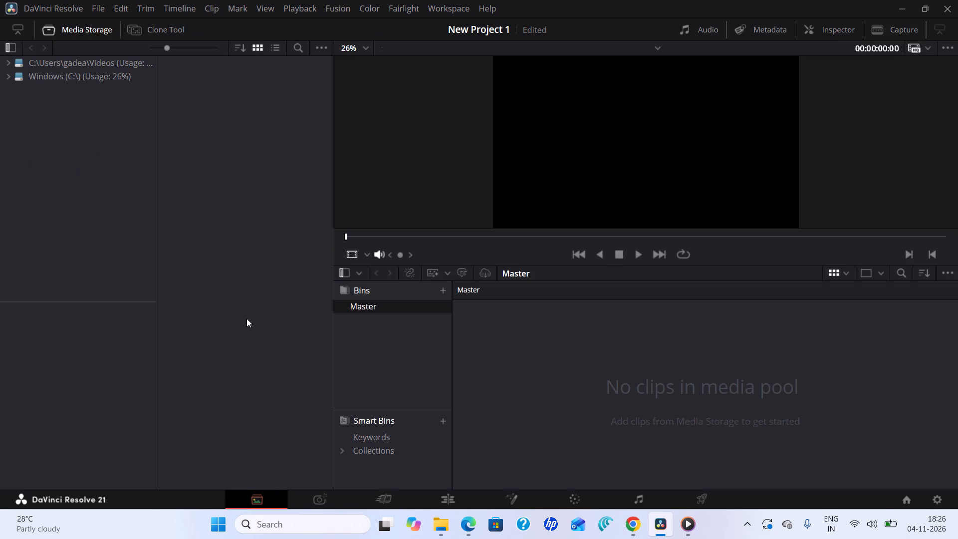
right_click(378, 322)
click(409, 332)
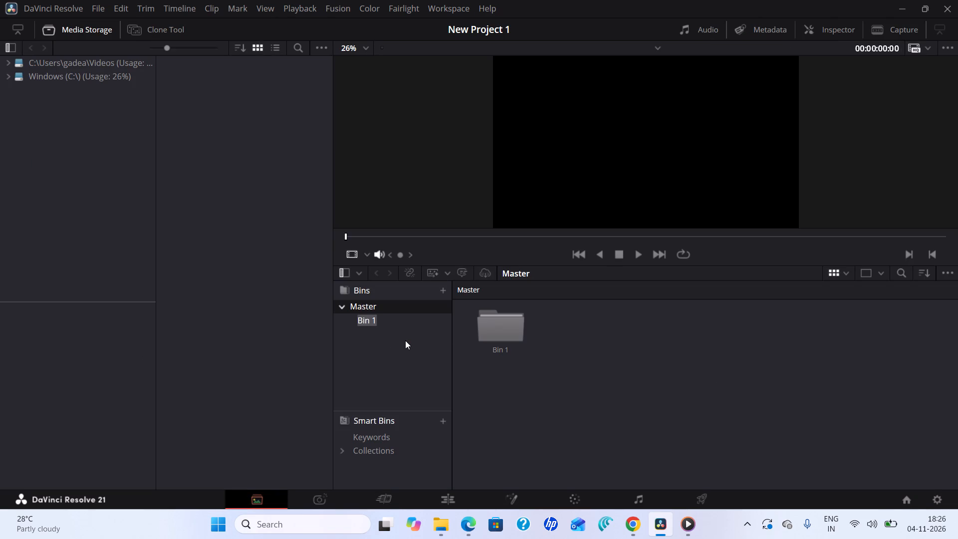
key(BackSpace)
key(BackSpace)
key(1)
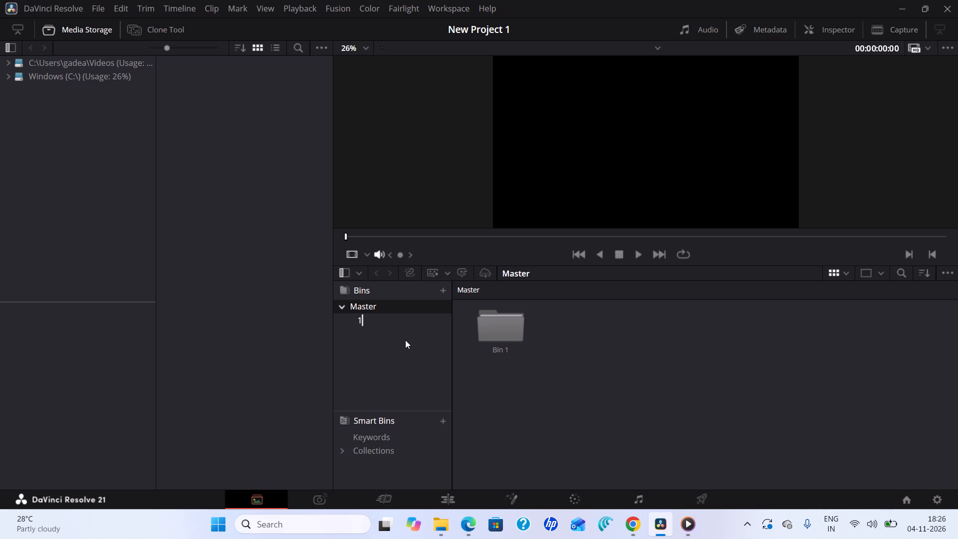
key(BackSpace)
text(akhil)
key(BackSpace)
key(BackSpace)
key(BackSpace)
key(BackSpace)
key(BackSpace)
text(killu)
key(Return)
Open the killu bin in the media pool.
click(516, 323)
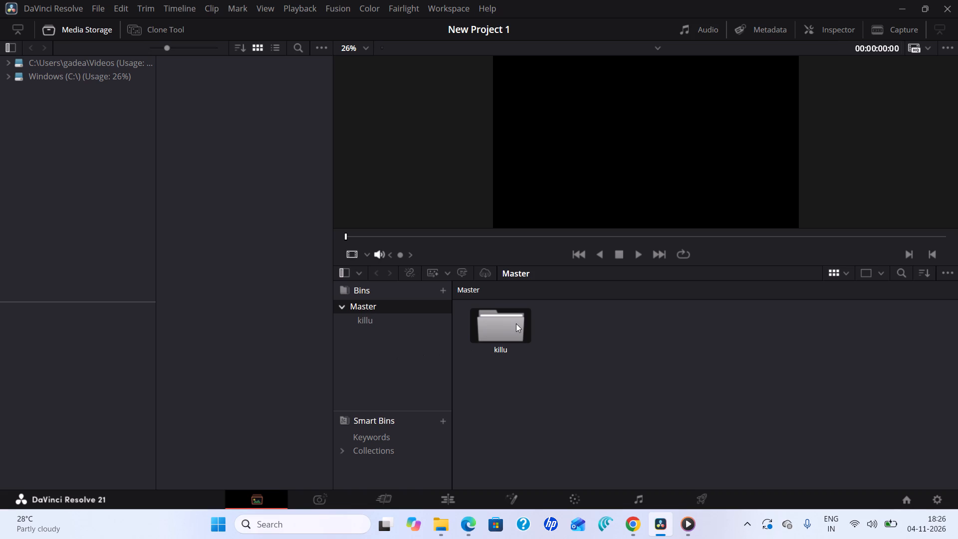
double_click(516, 324)
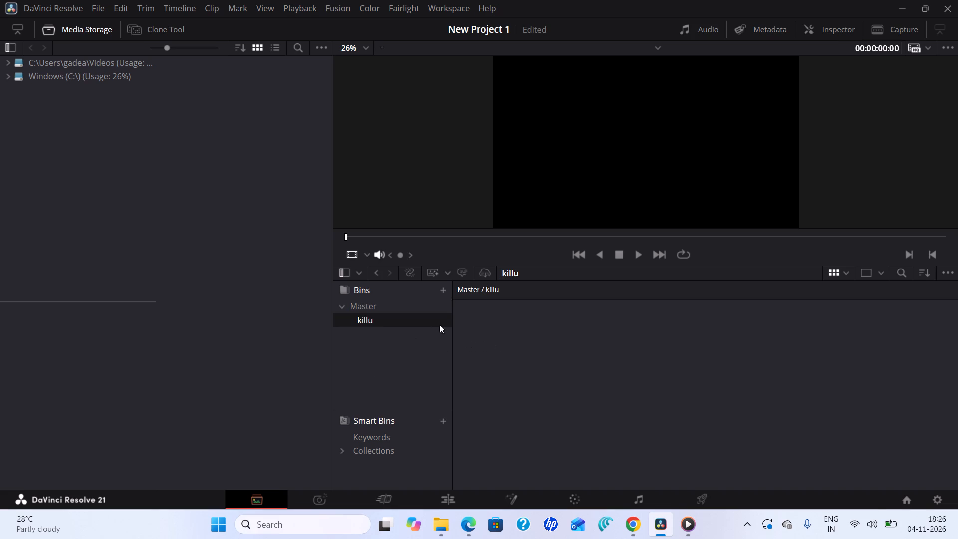
right_click(476, 324)
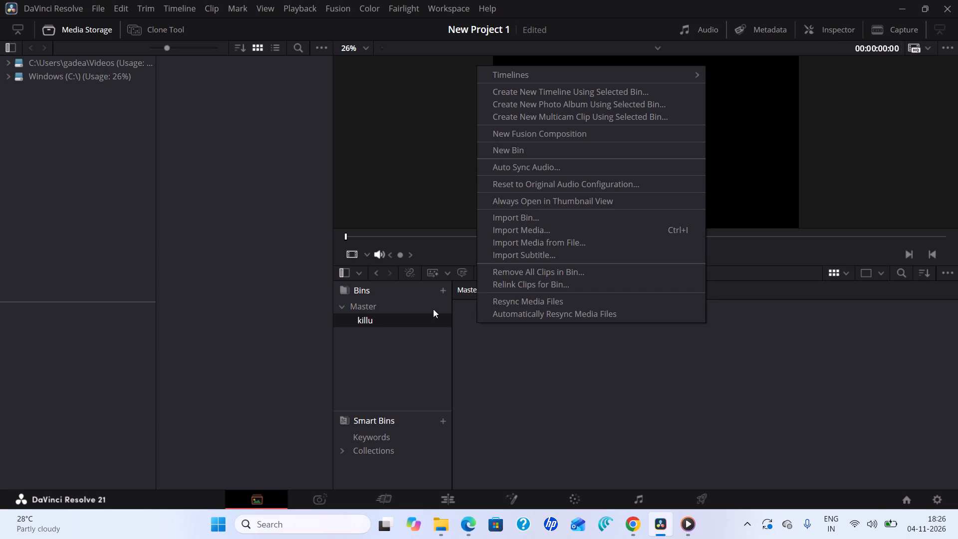
click(415, 324)
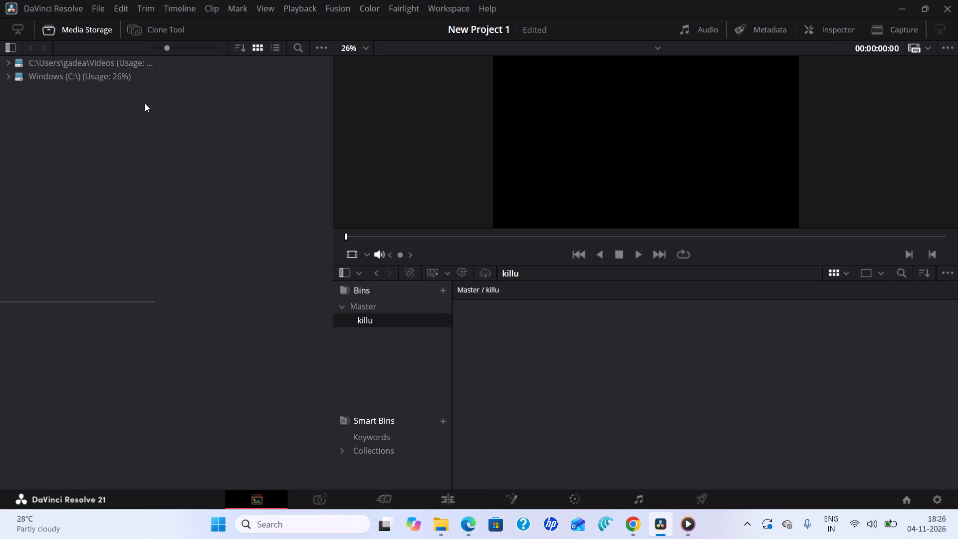
Look through the Videos location and the akhil folder on the Windows (C:) drive in media storage.
click(115, 67)
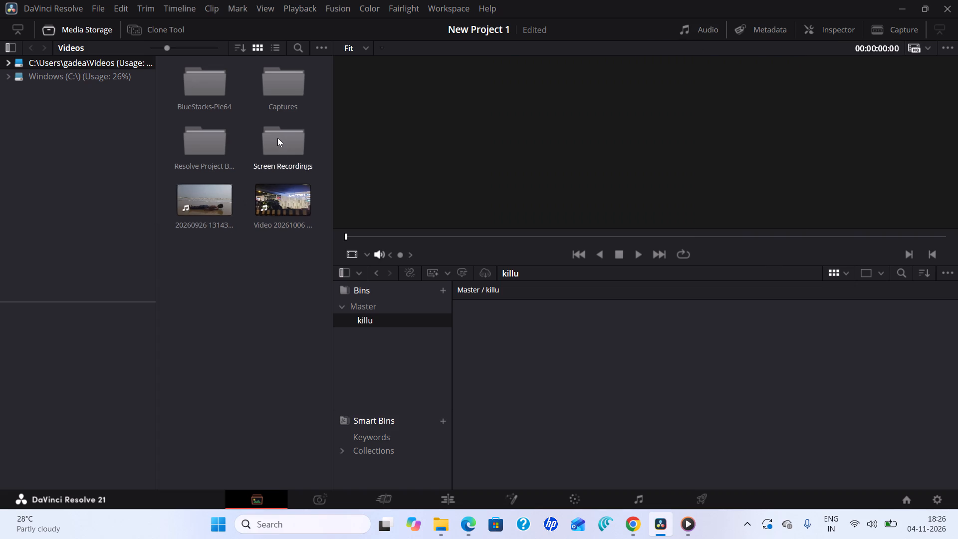
click(117, 79)
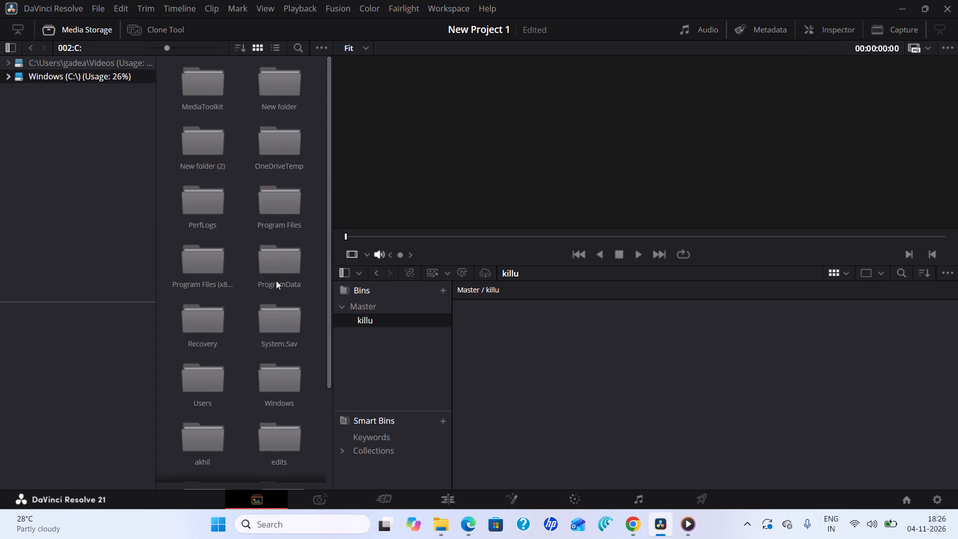
scroll(277, 283, down, 10)
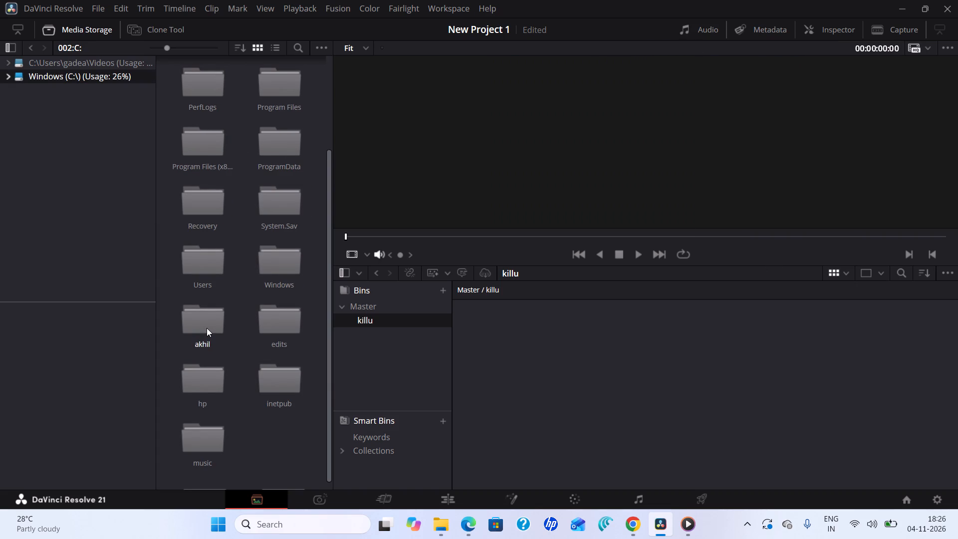
click(207, 328)
double_click(211, 330)
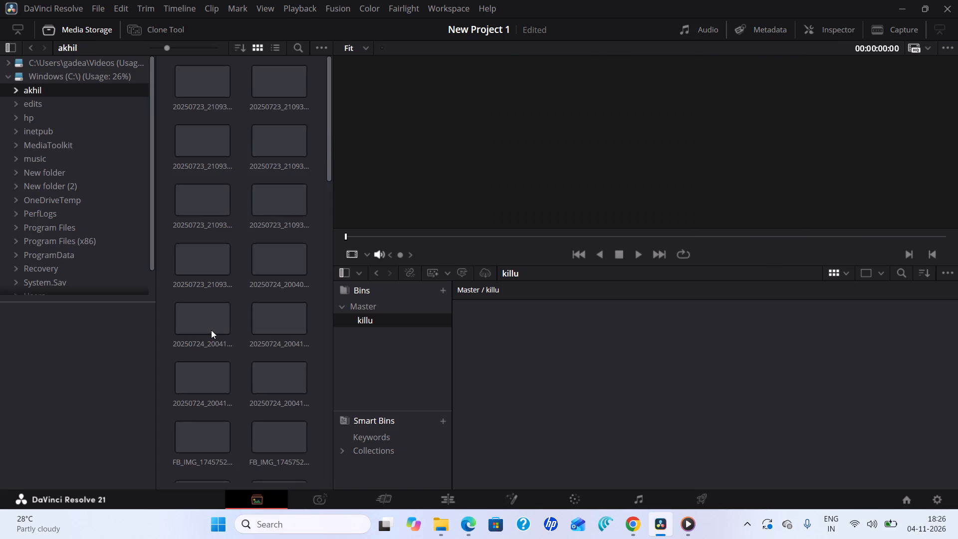
scroll(251, 331, down, 5)
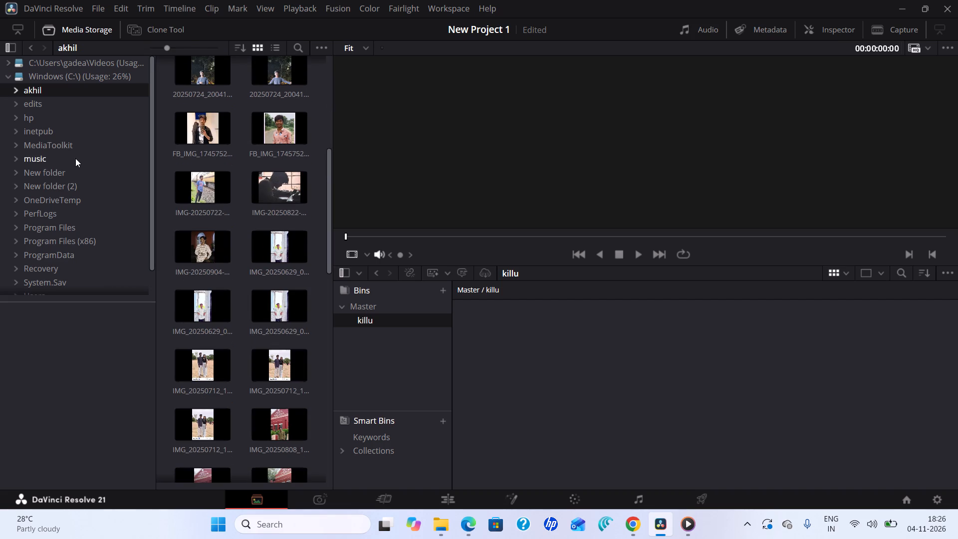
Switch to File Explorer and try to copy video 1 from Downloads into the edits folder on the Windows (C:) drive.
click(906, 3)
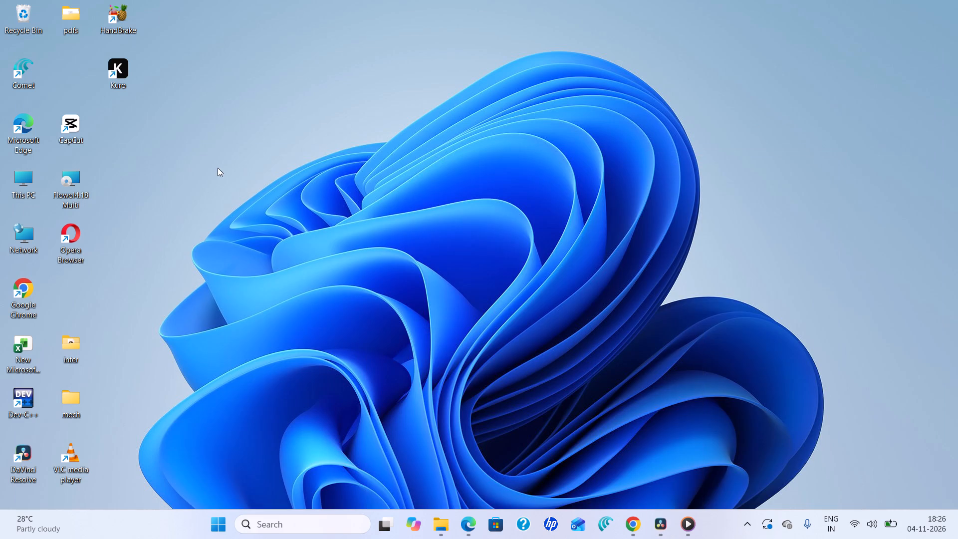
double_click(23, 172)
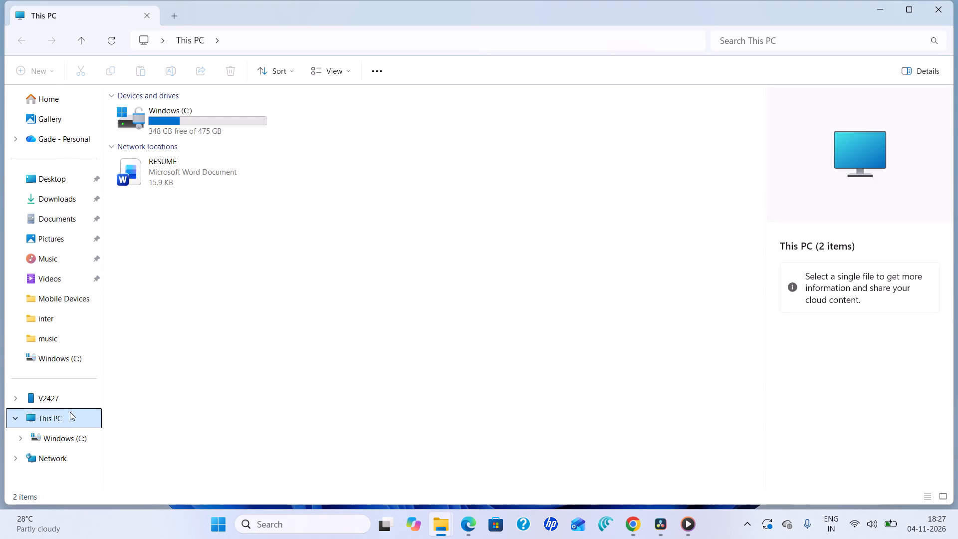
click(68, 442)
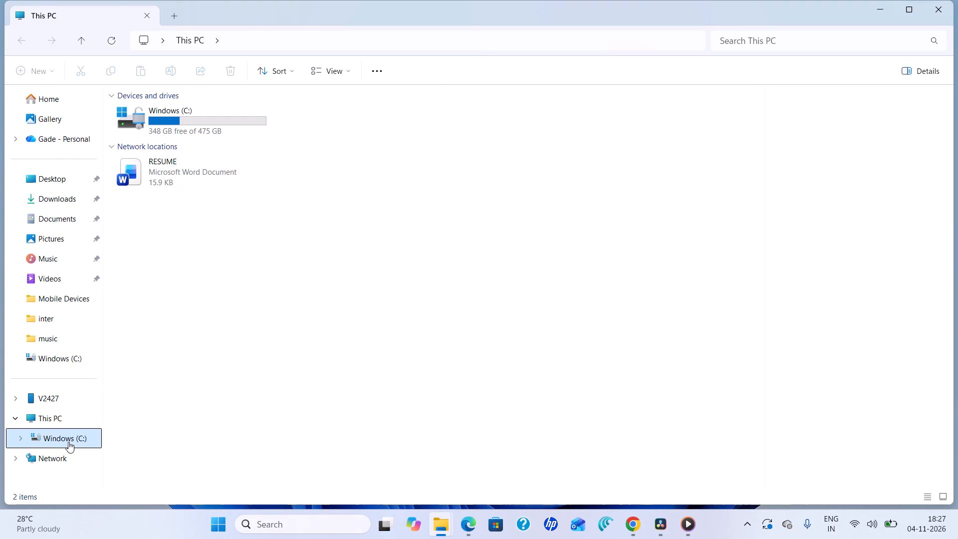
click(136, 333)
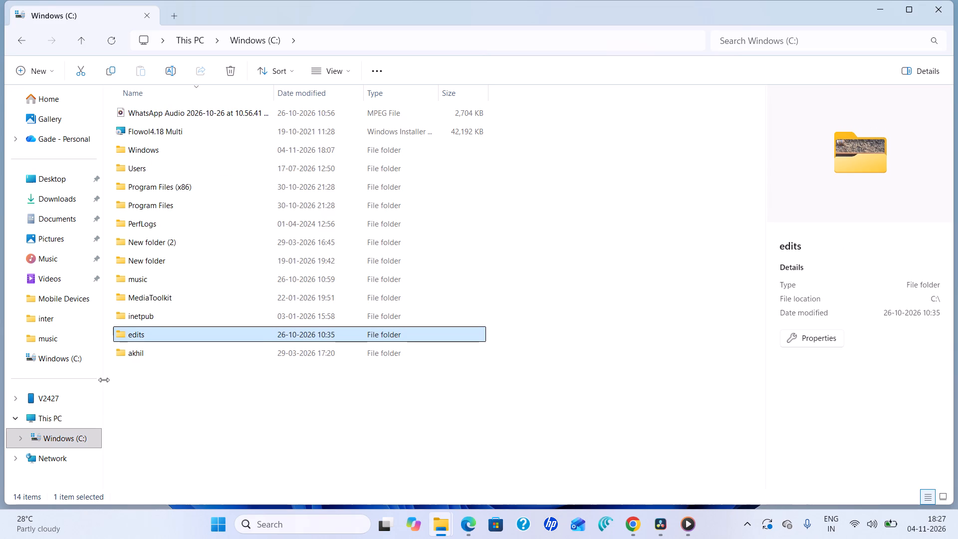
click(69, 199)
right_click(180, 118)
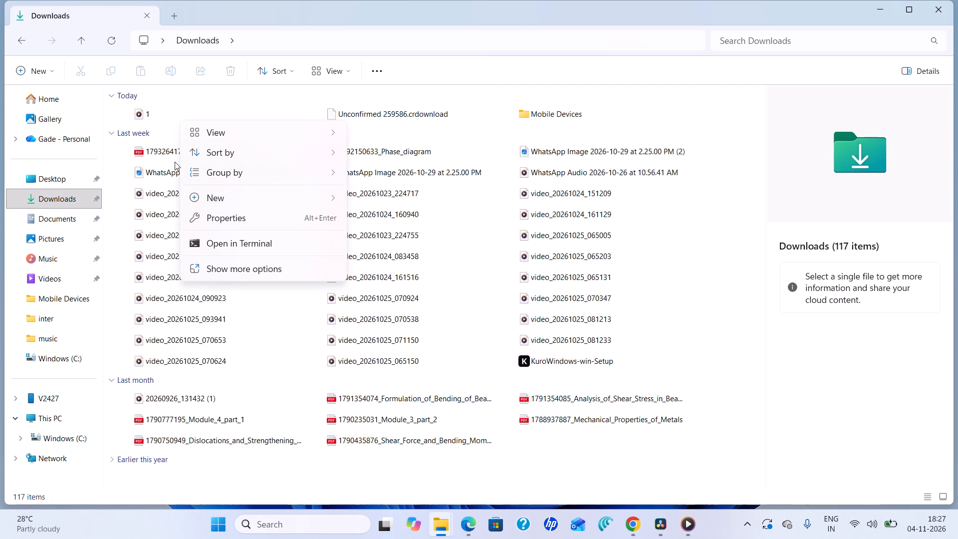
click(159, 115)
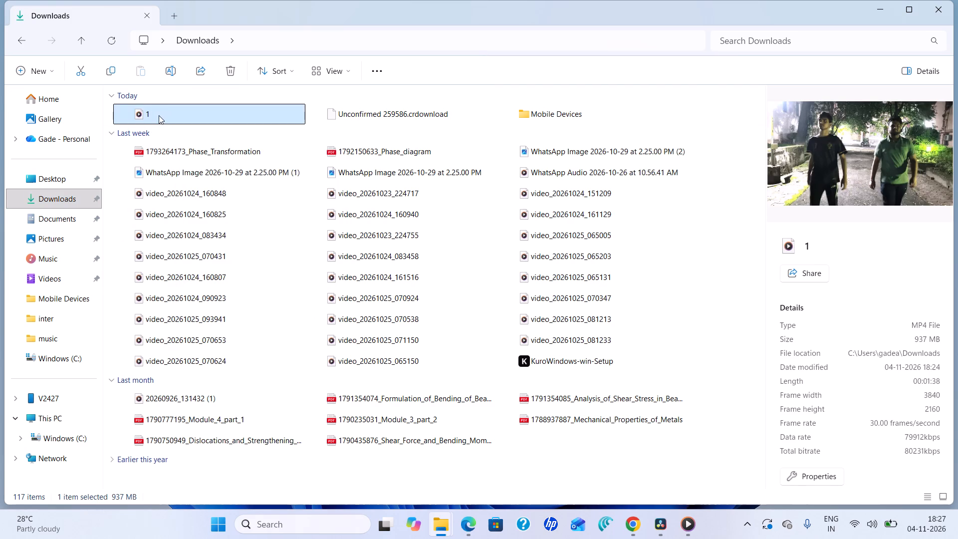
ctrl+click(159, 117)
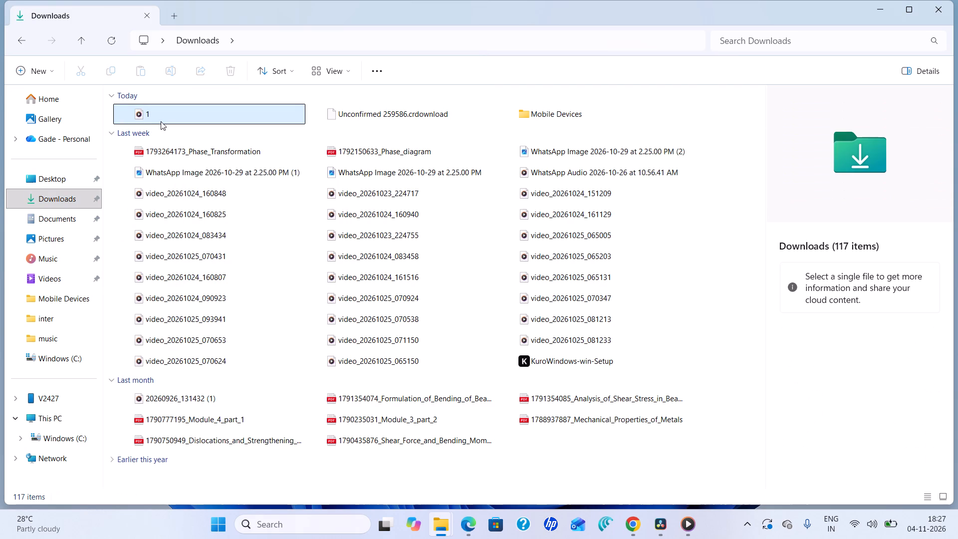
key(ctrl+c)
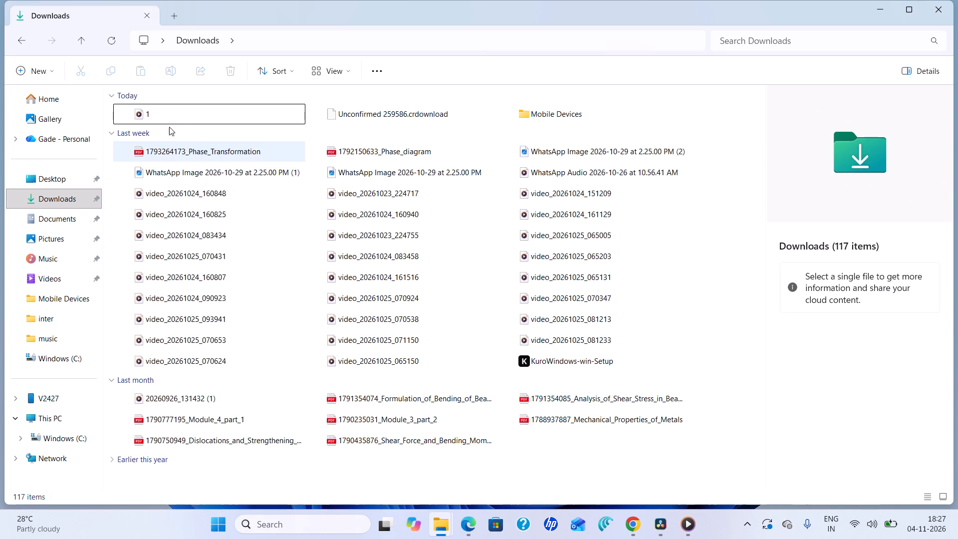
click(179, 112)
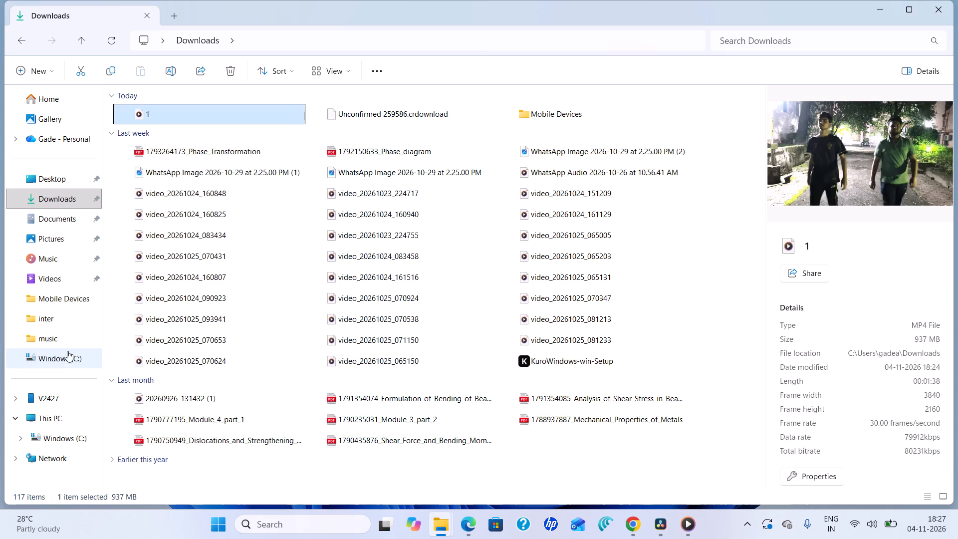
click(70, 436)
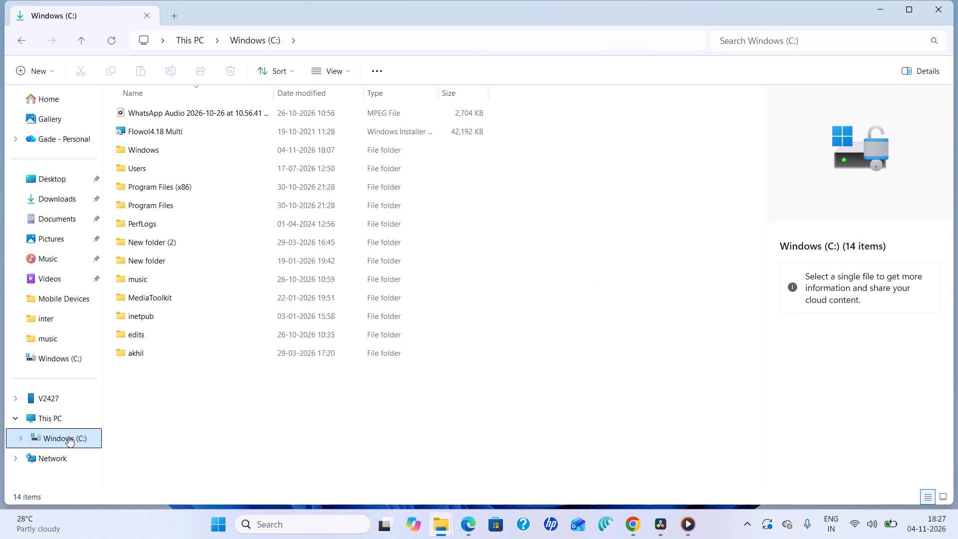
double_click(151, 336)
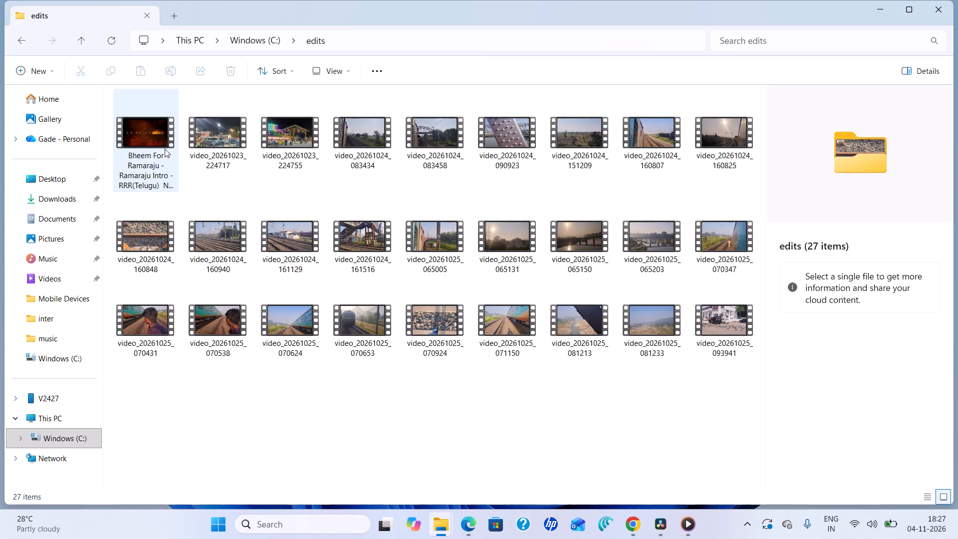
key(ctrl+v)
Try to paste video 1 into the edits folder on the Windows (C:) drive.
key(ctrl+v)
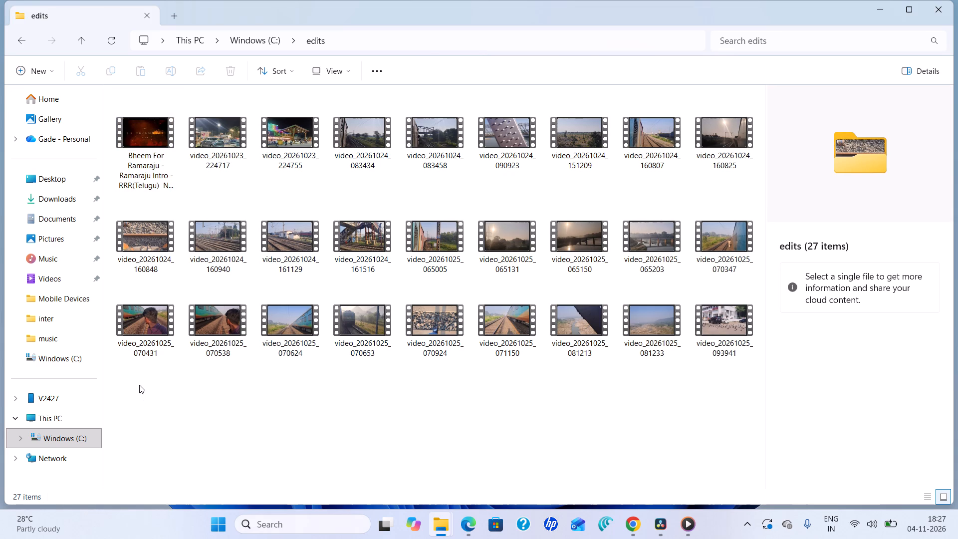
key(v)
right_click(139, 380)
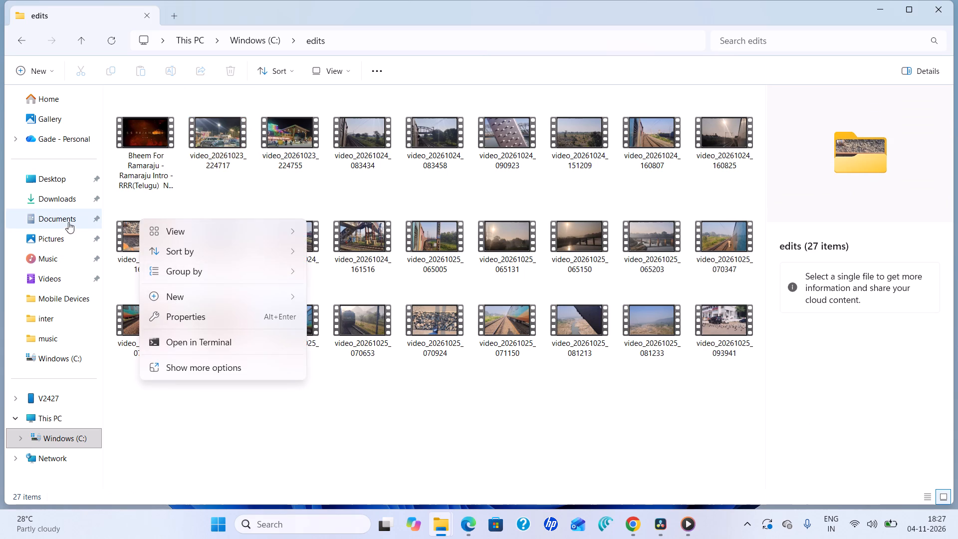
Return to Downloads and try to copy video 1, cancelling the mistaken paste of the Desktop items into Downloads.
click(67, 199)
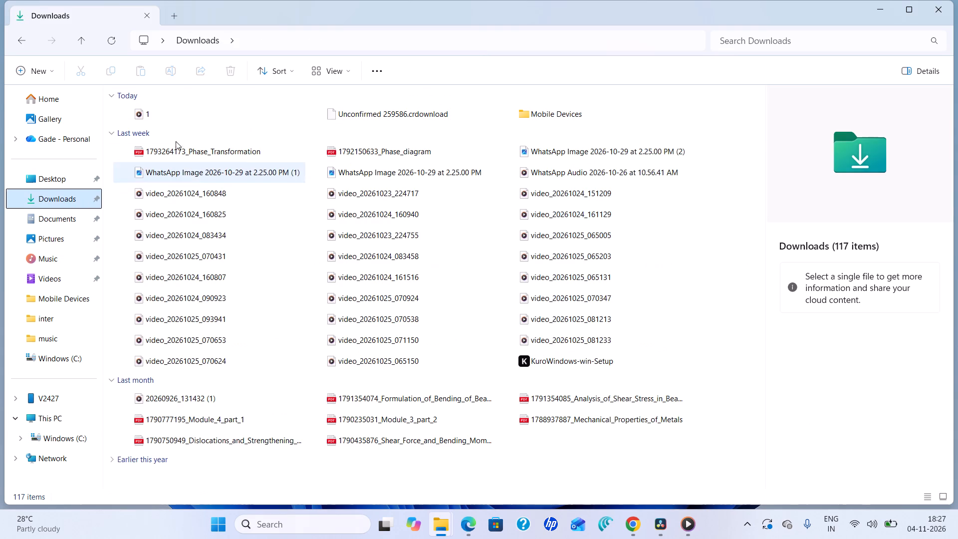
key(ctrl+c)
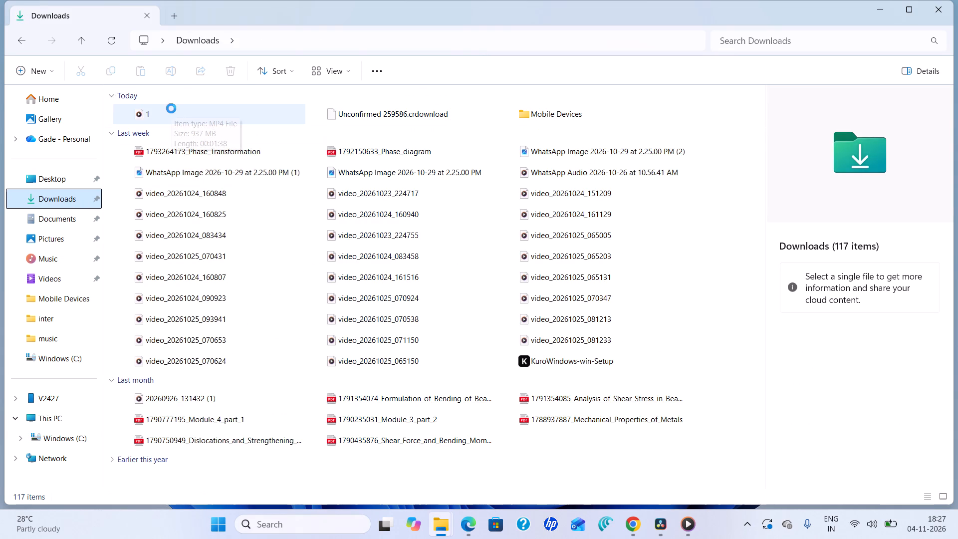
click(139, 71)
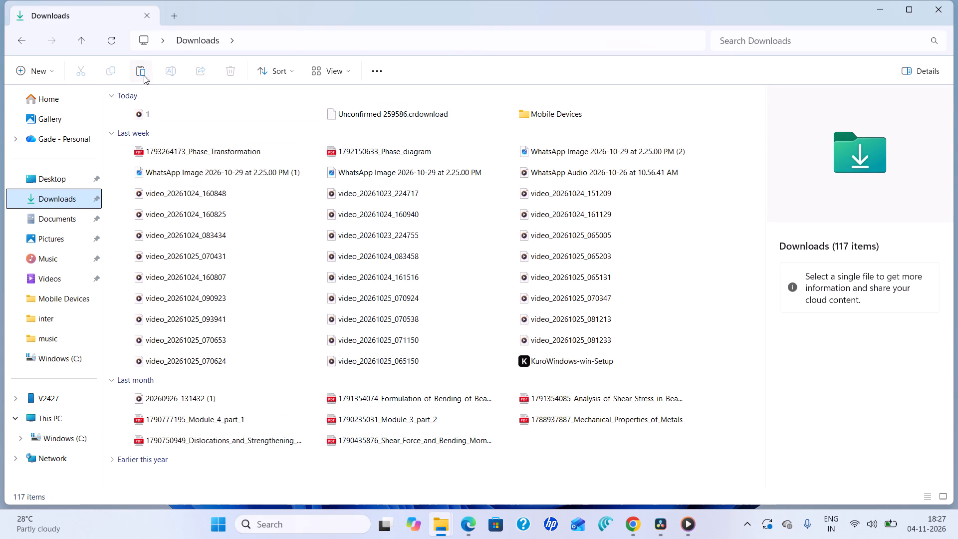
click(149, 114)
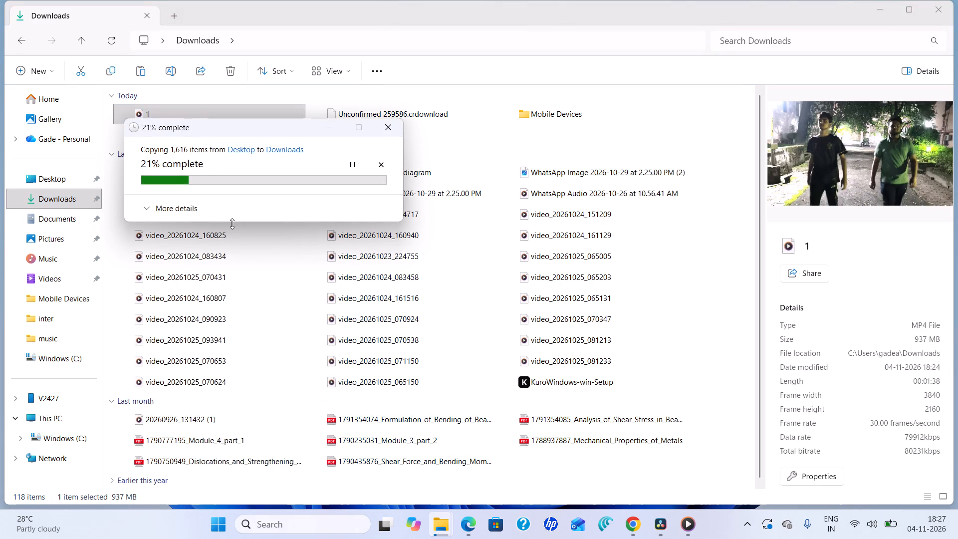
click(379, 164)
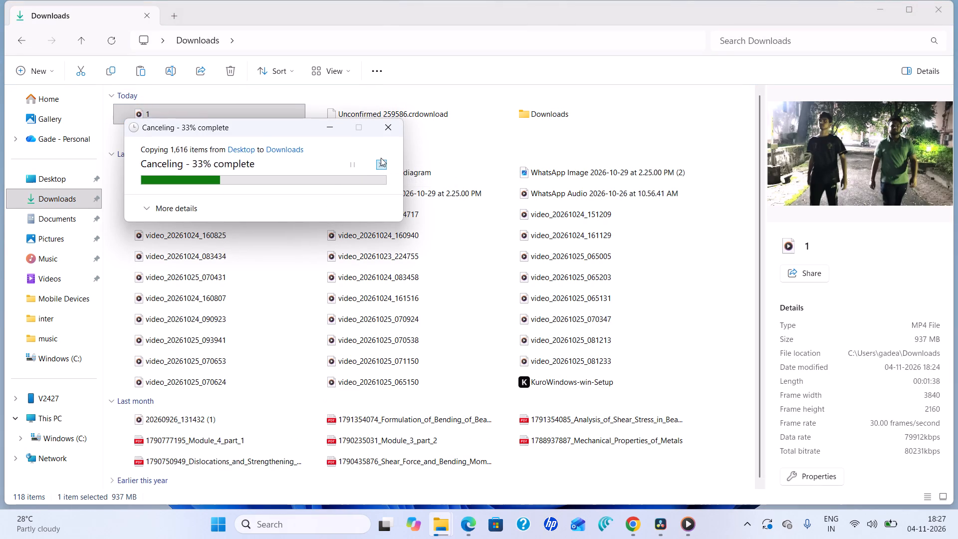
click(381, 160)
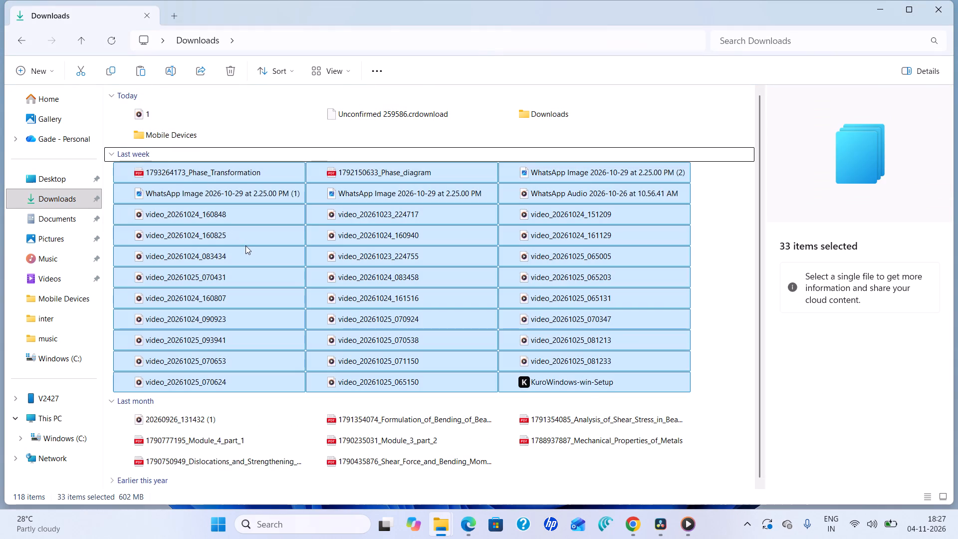
Open video 1 from Downloads in Media Player and minimize the player window.
right_click(244, 246)
right_click(251, 202)
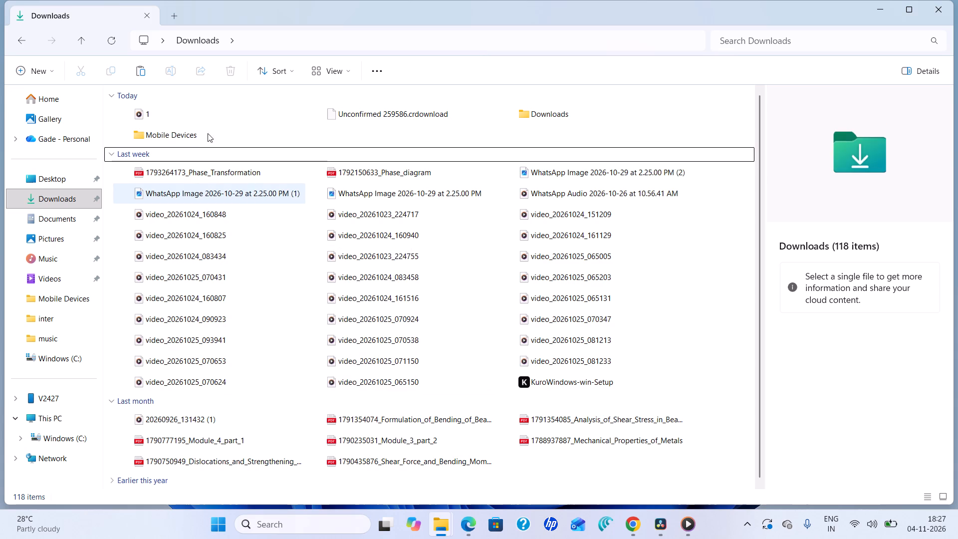
right_click(180, 111)
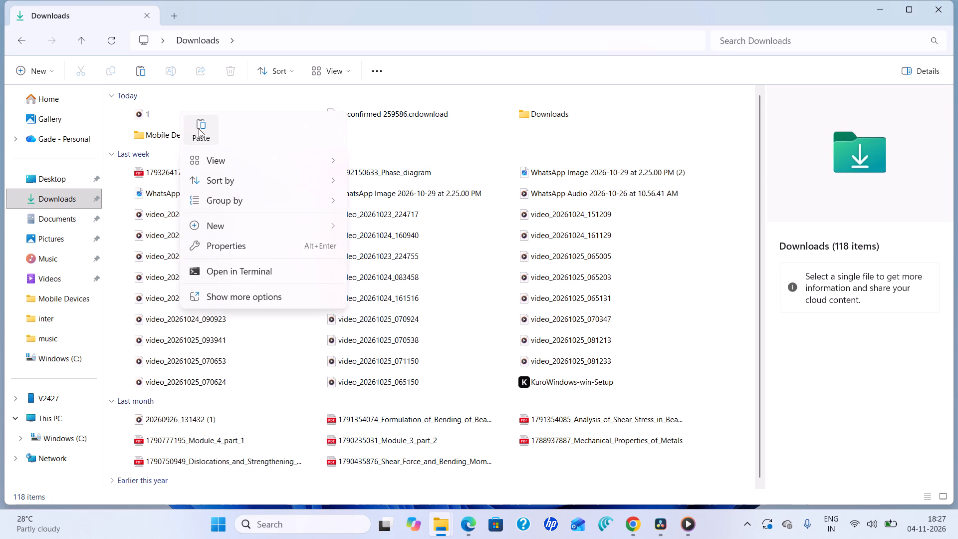
double_click(155, 122)
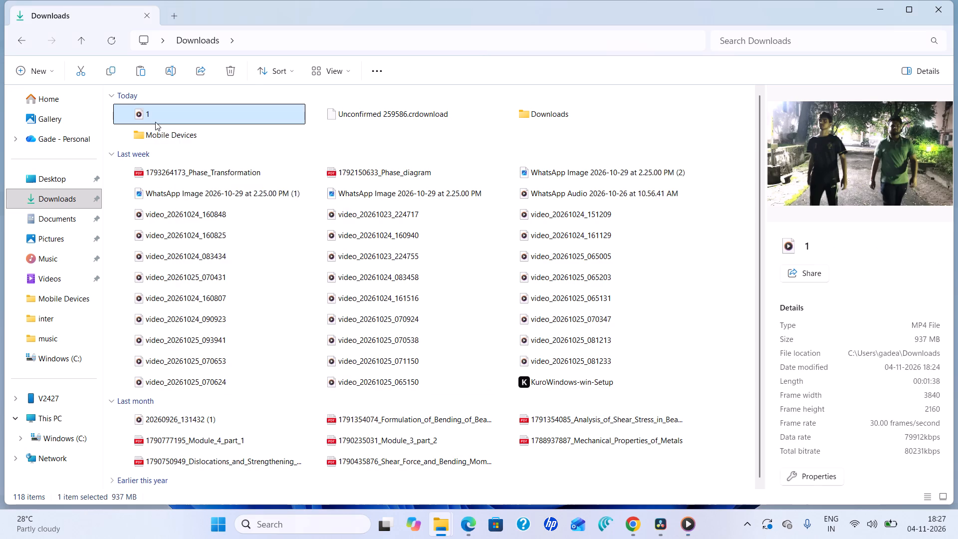
click(600, 13)
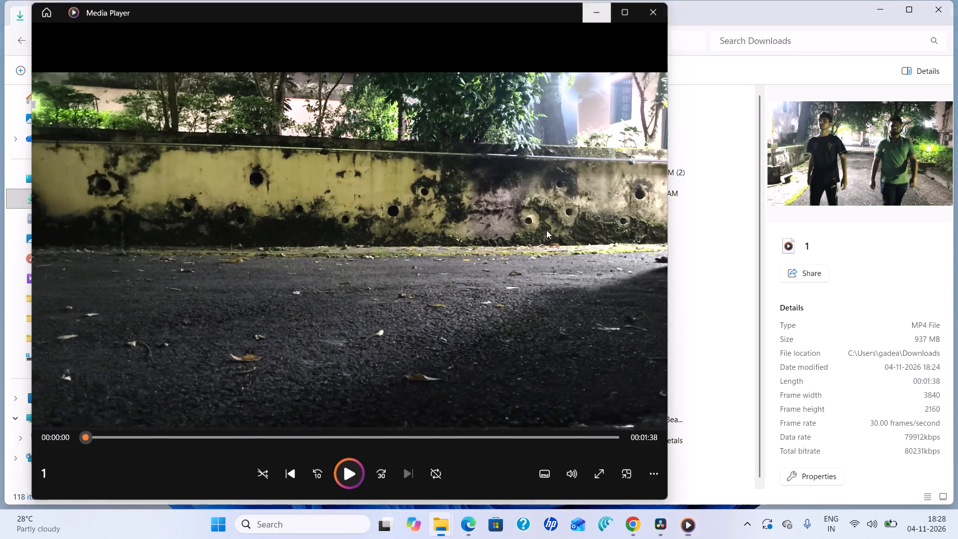
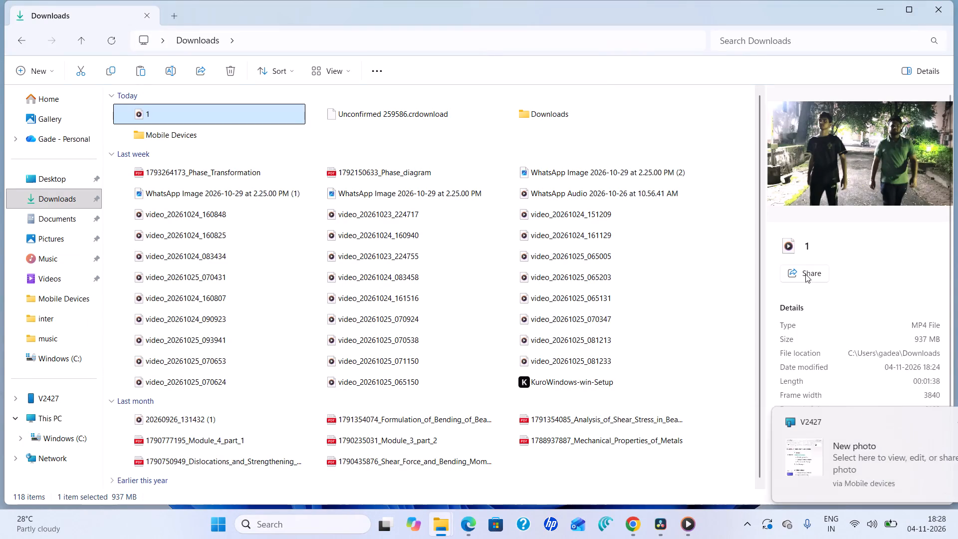
Switch to DaVinci Resolve and look for video 1 in the Videos location's Resolve Project Backups folder, and minimize the window.
click(657, 535)
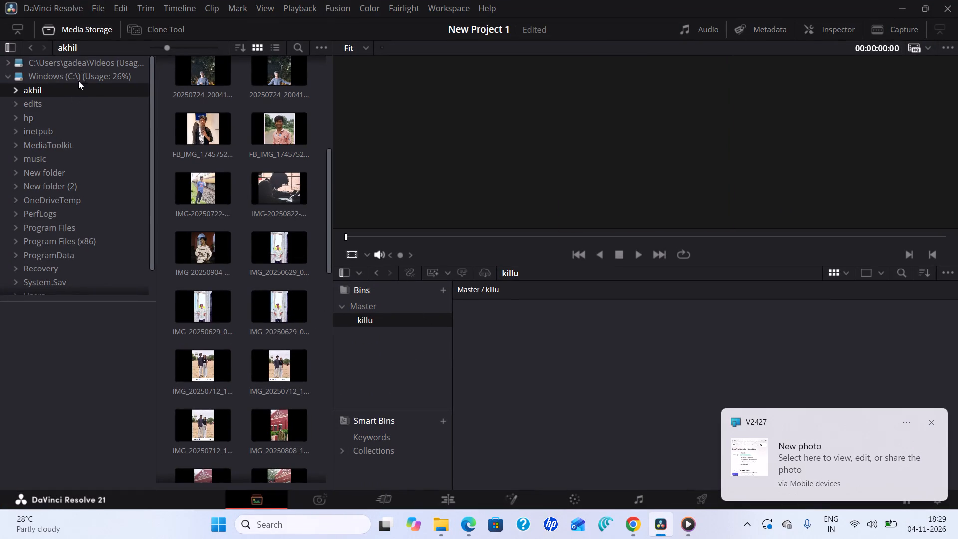
click(85, 65)
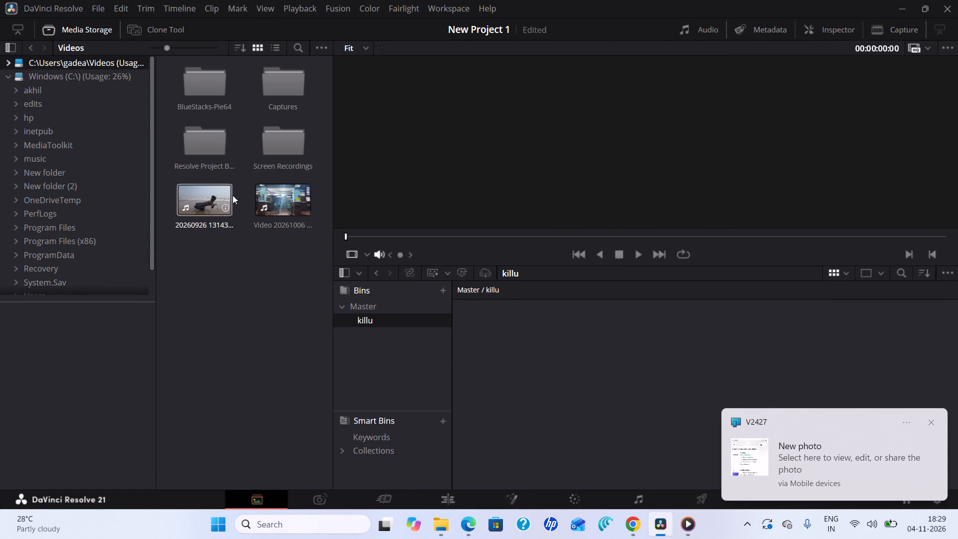
click(208, 154)
double_click(208, 154)
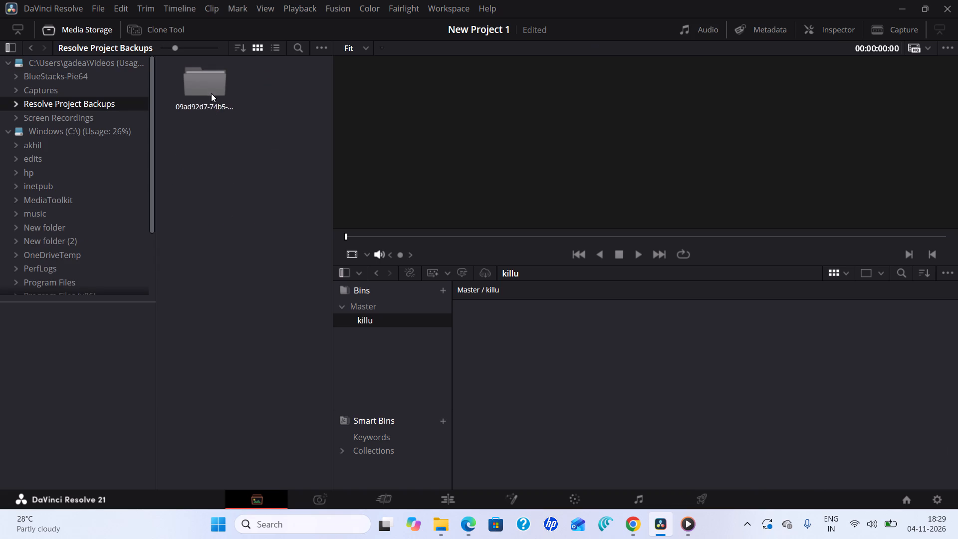
double_click(210, 90)
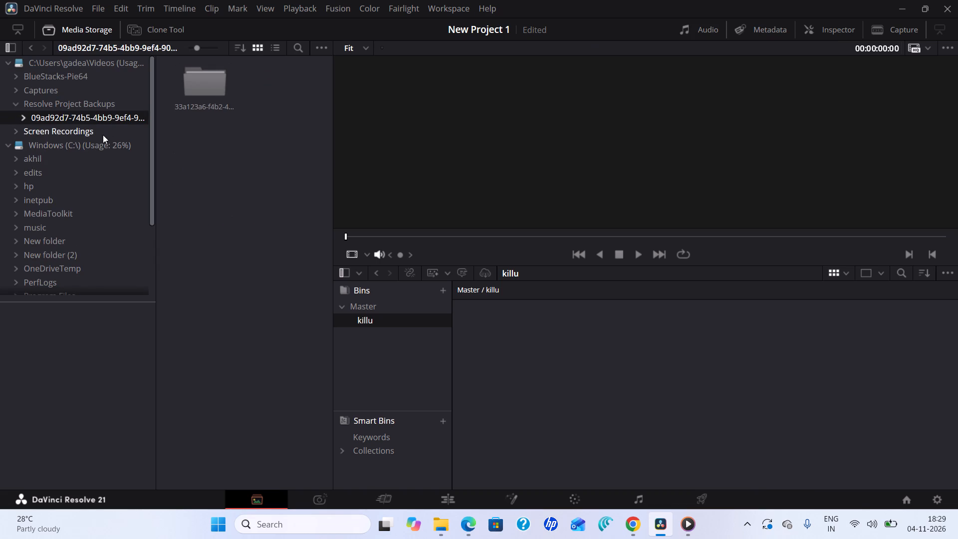
click(905, 8)
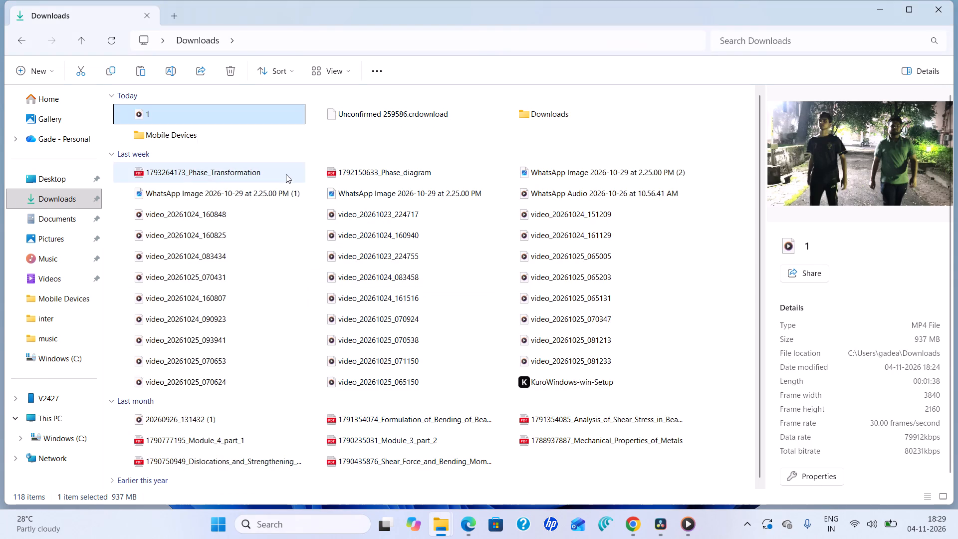
Copy video 1 from Downloads into the edits folder on the Windows (C:) drive and minimize File Explorer.
right_click(264, 118)
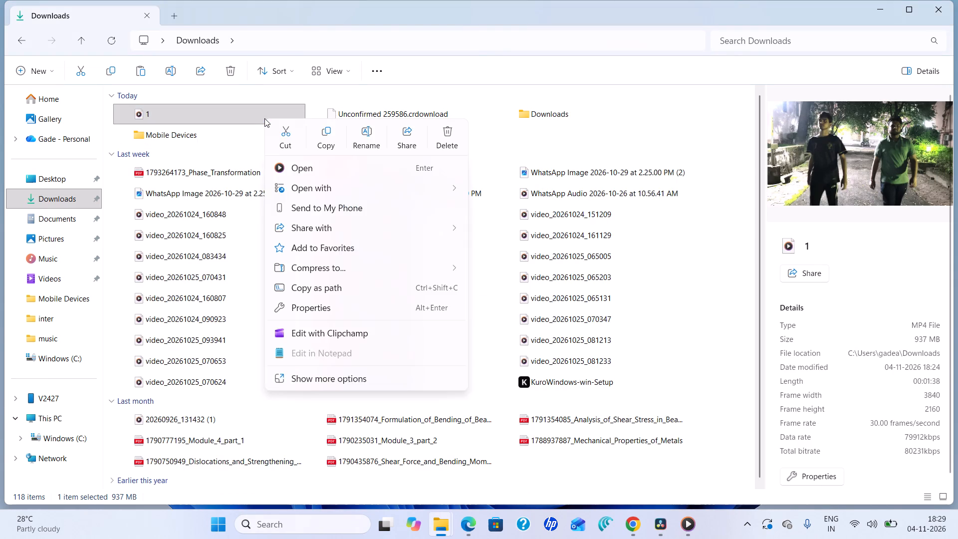
click(323, 132)
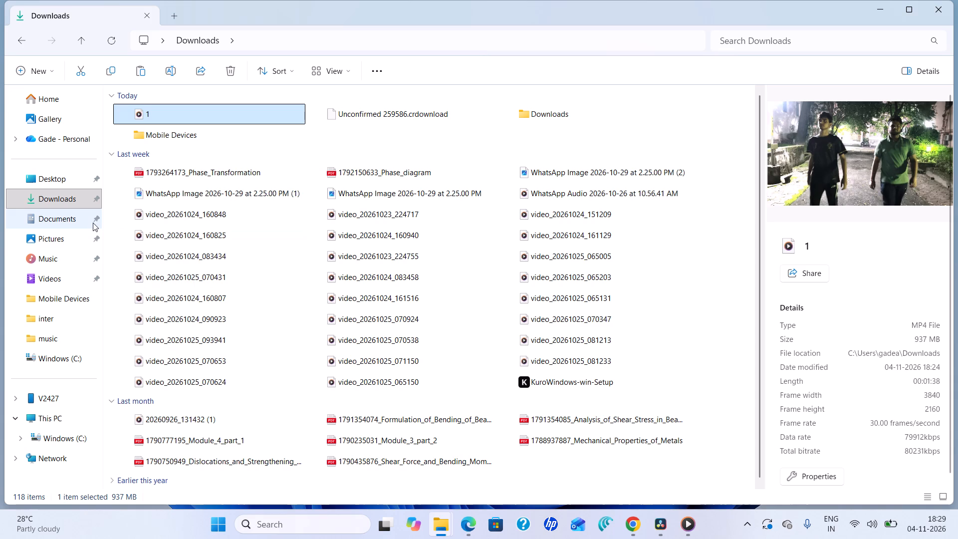
double_click(72, 436)
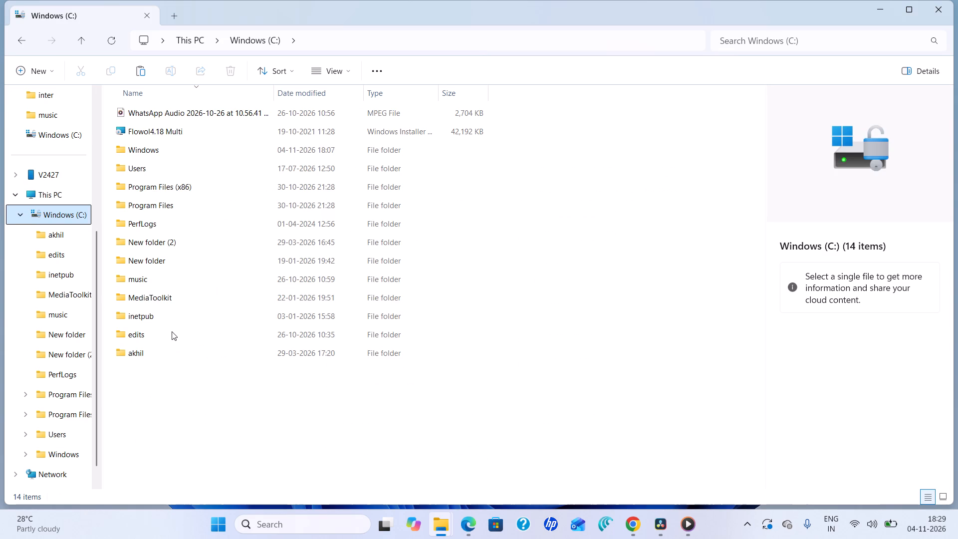
click(172, 331)
double_click(192, 335)
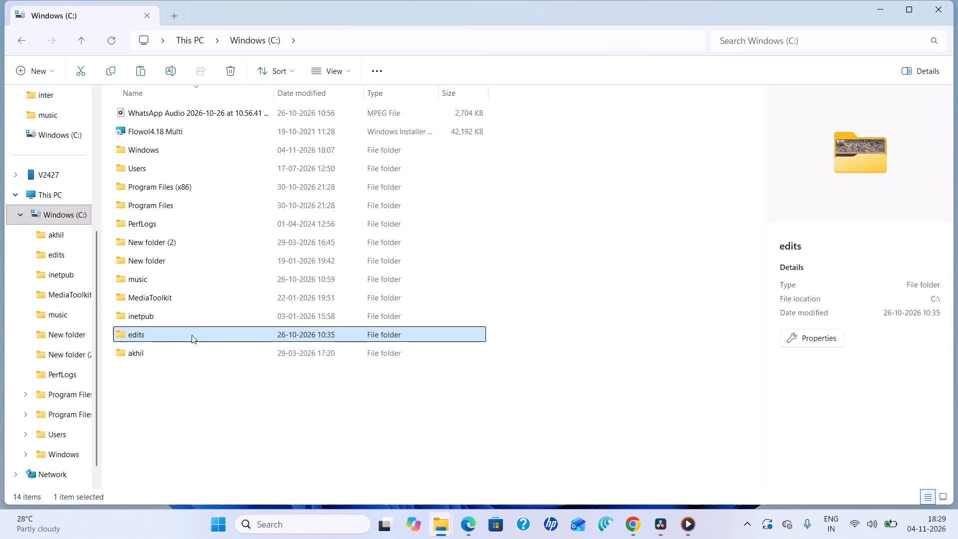
right_click(133, 373)
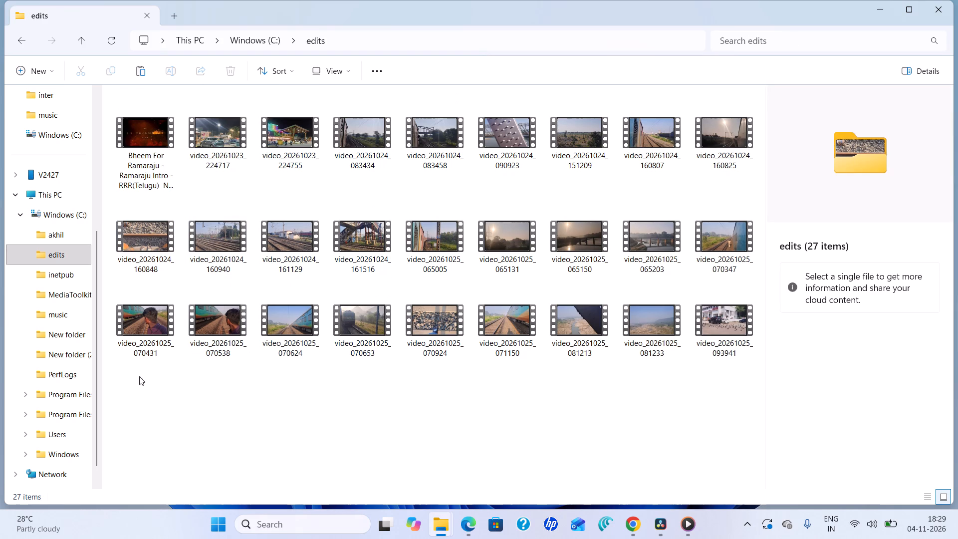
click(156, 395)
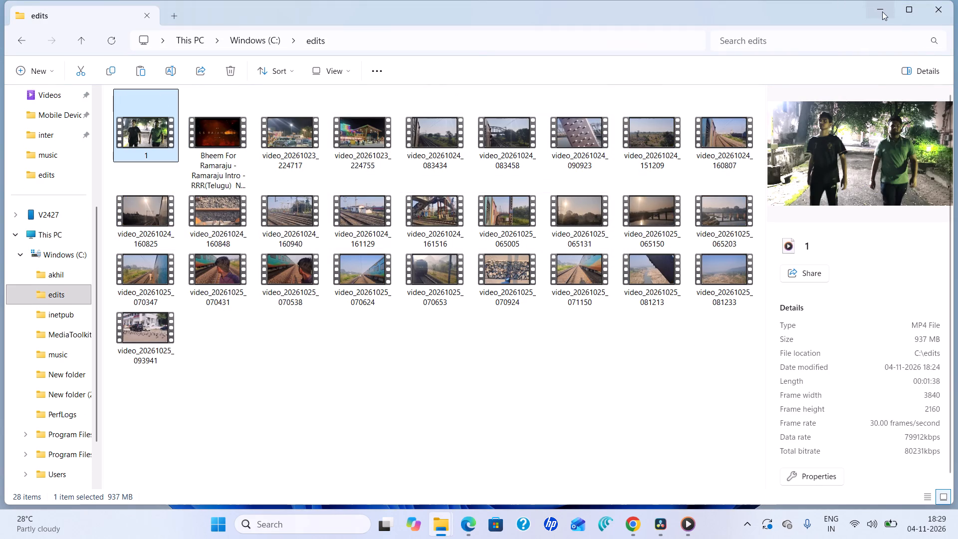
click(903, 8)
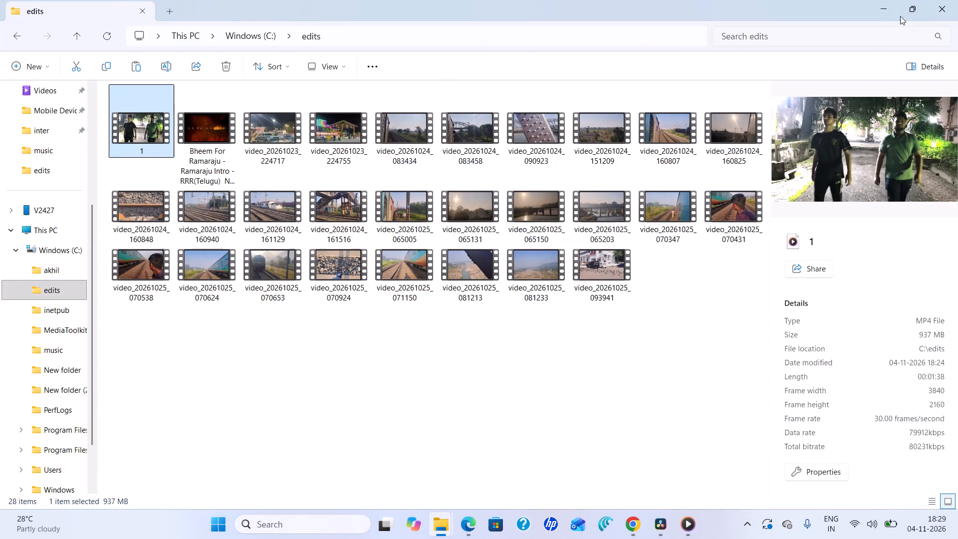
click(895, 11)
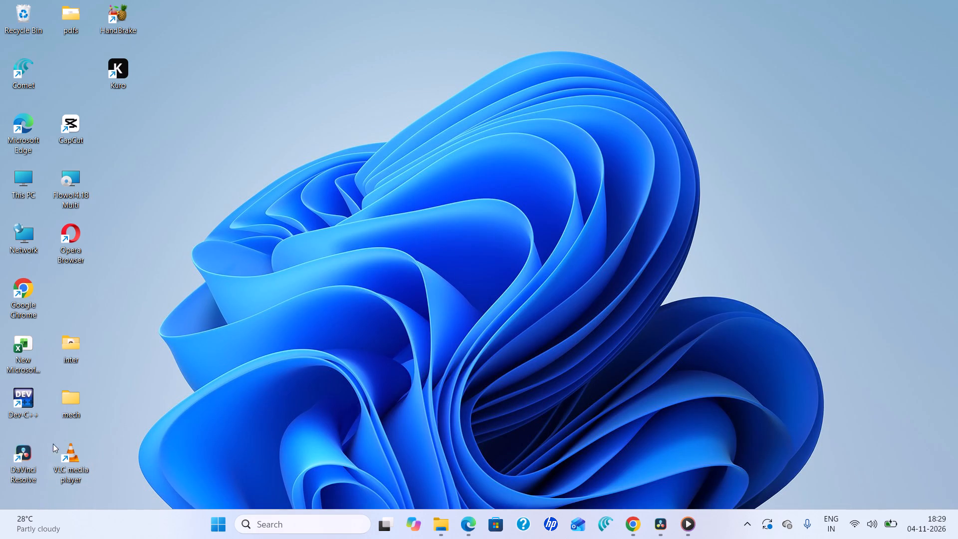
Return to DaVinci Resolve and import 1.mp4 from the C: drive's edits folder into the killu bin, leaving the project frame rate unchanged.
double_click(26, 454)
double_click(28, 451)
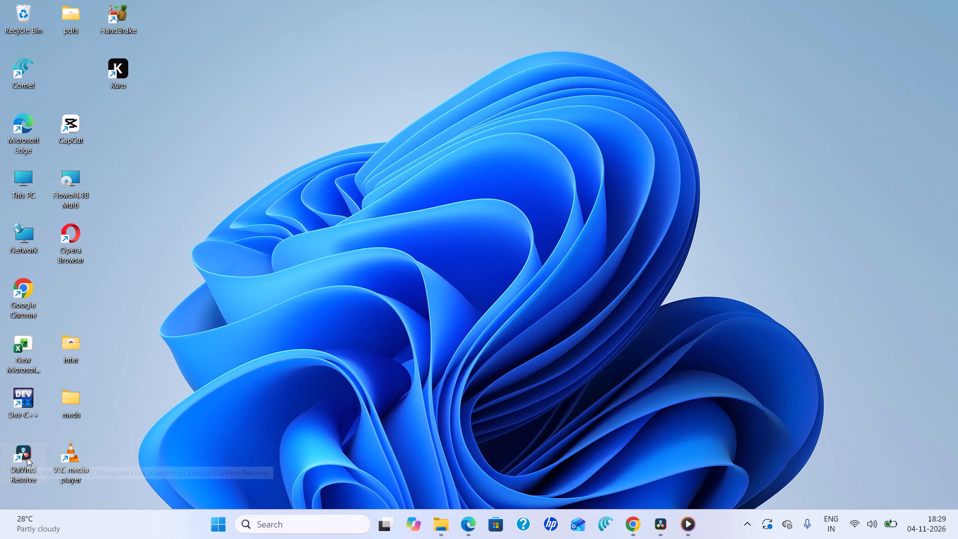
double_click(27, 458)
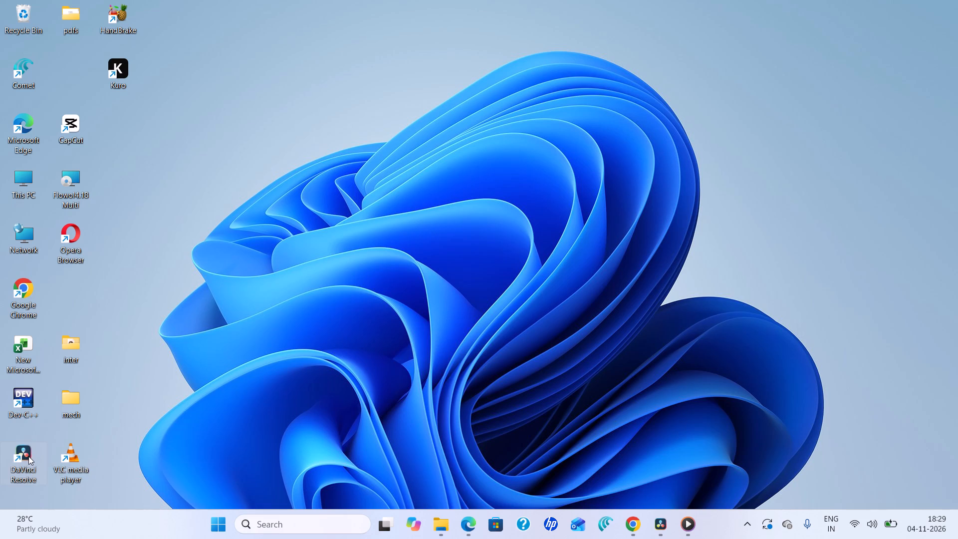
click(661, 523)
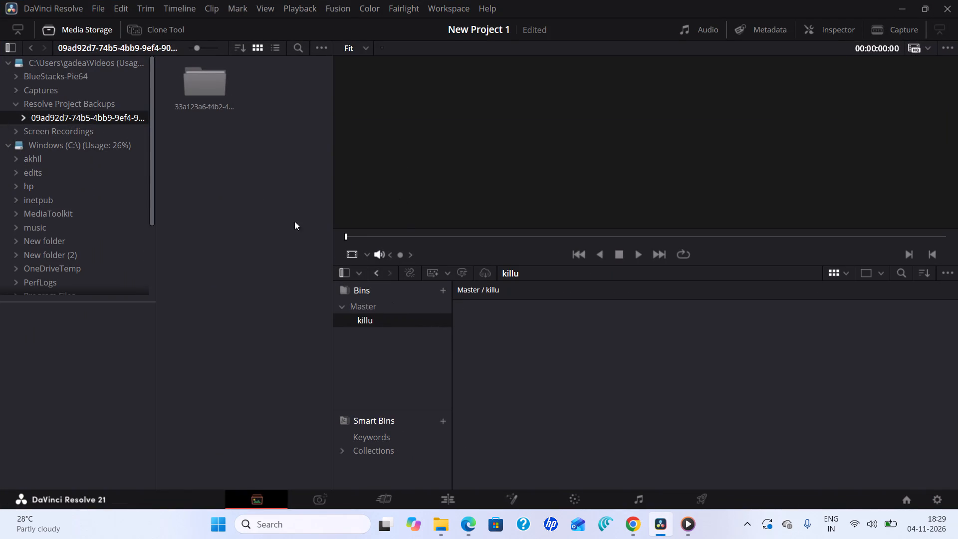
click(33, 169)
drag(213, 82, 499, 333)
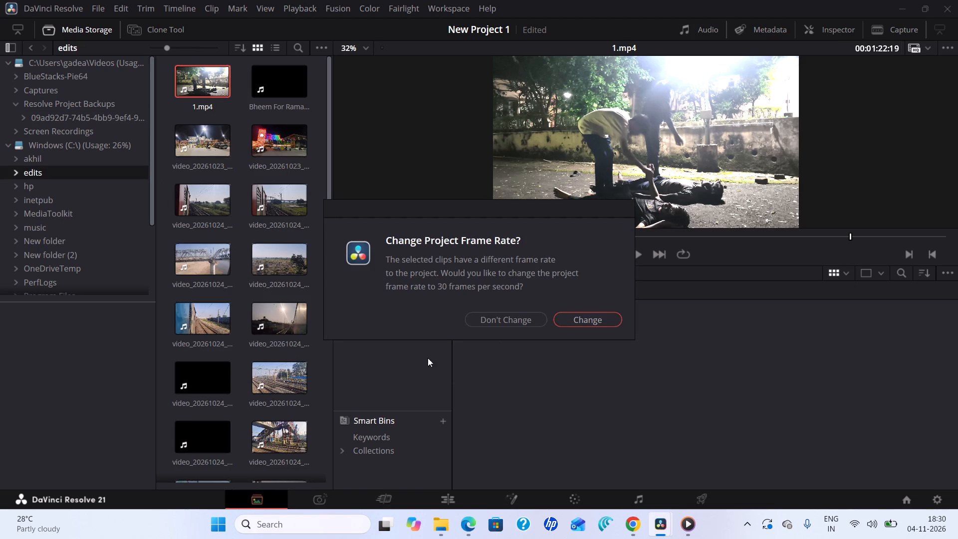
click(524, 313)
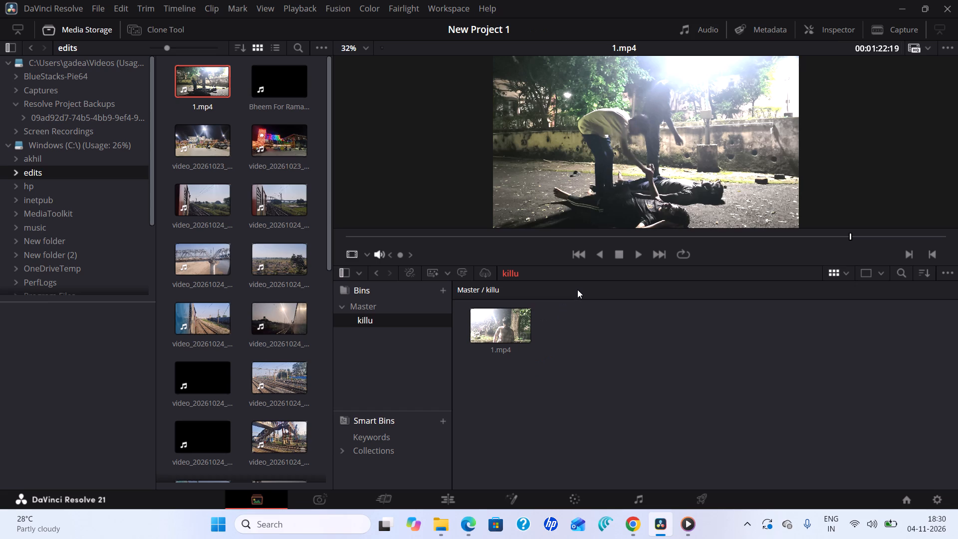
Preview 1.mp4 in the Media page viewer, playing and scrubbing through its closing part.
click(632, 258)
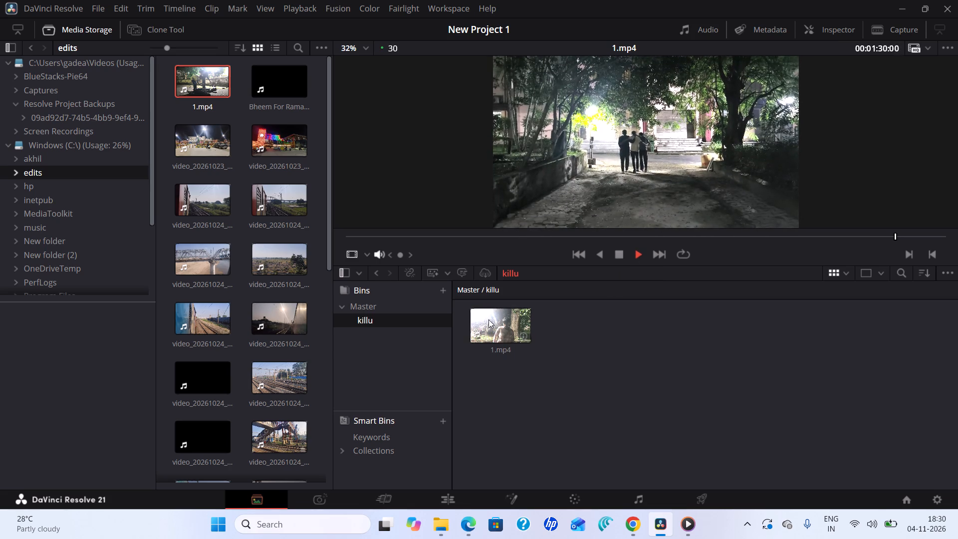
drag(907, 236, 863, 246)
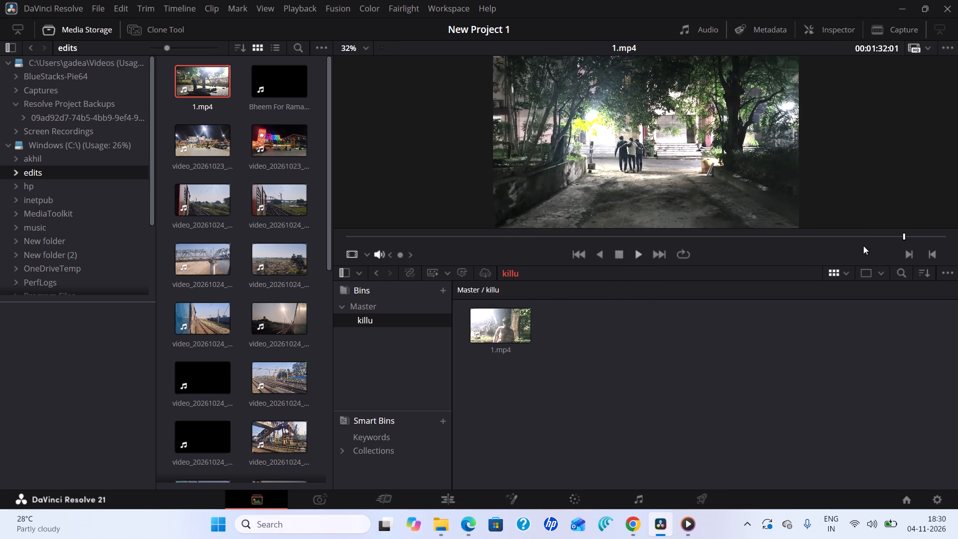
drag(863, 246, 799, 263)
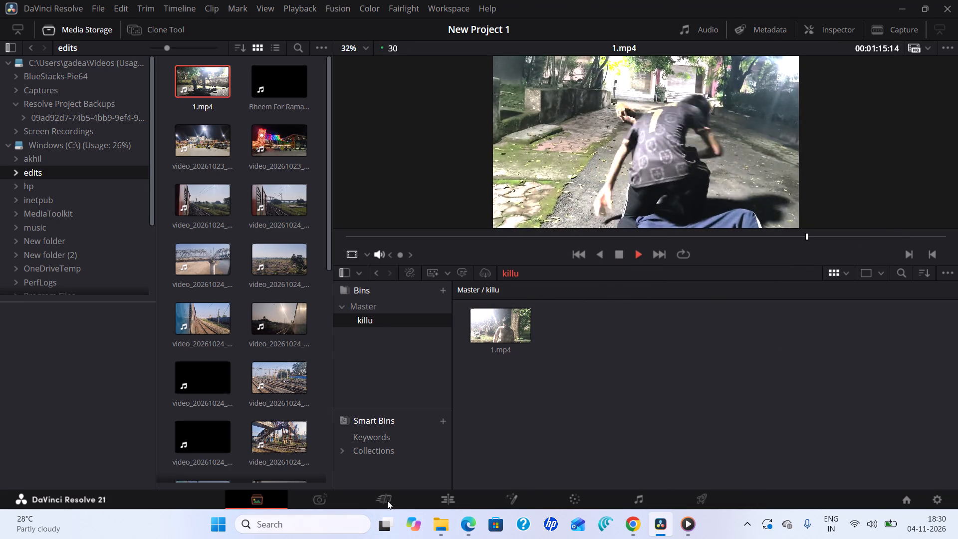
Stop the 1.mp4 preview and open the Edit page.
click(450, 496)
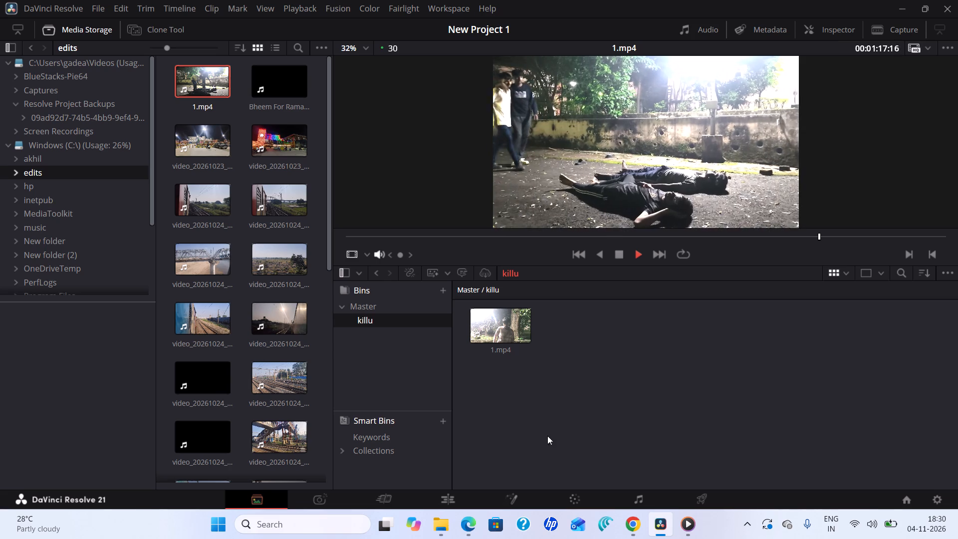
double_click(444, 502)
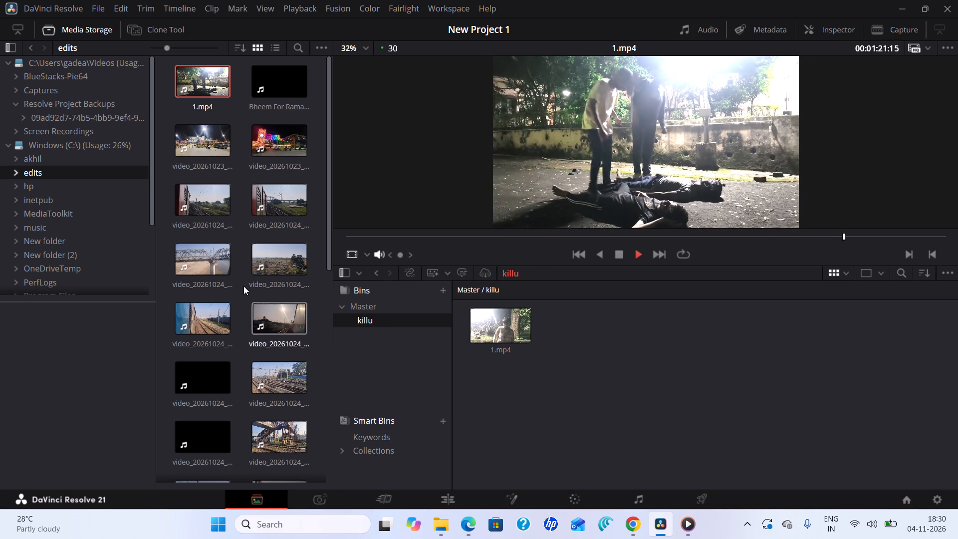
scroll(109, 240, down, 5)
scroll(270, 302, down, 4)
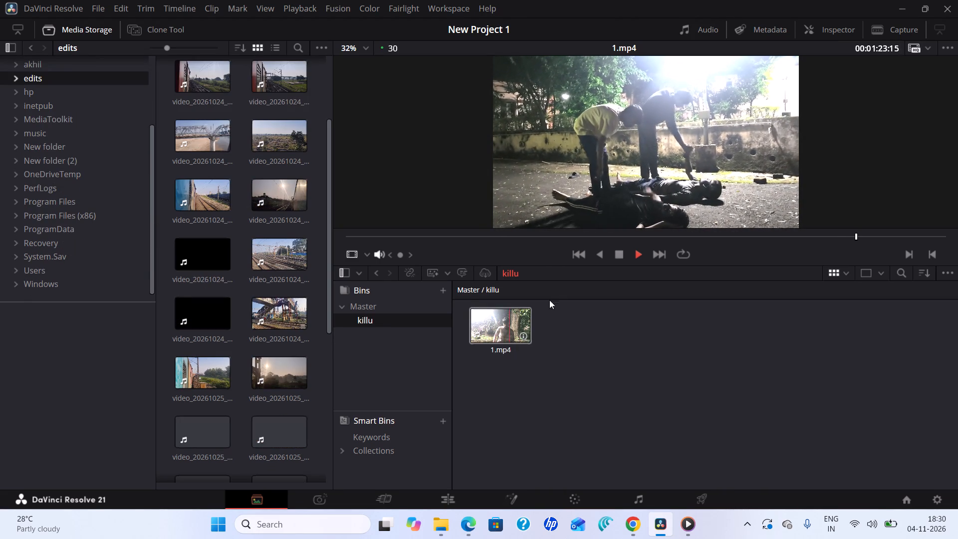
click(389, 501)
double_click(448, 497)
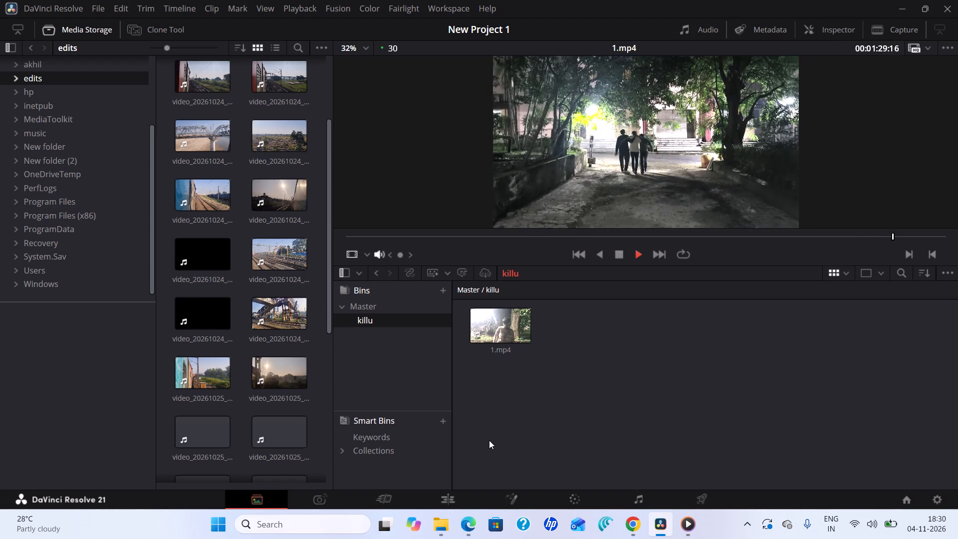
click(617, 255)
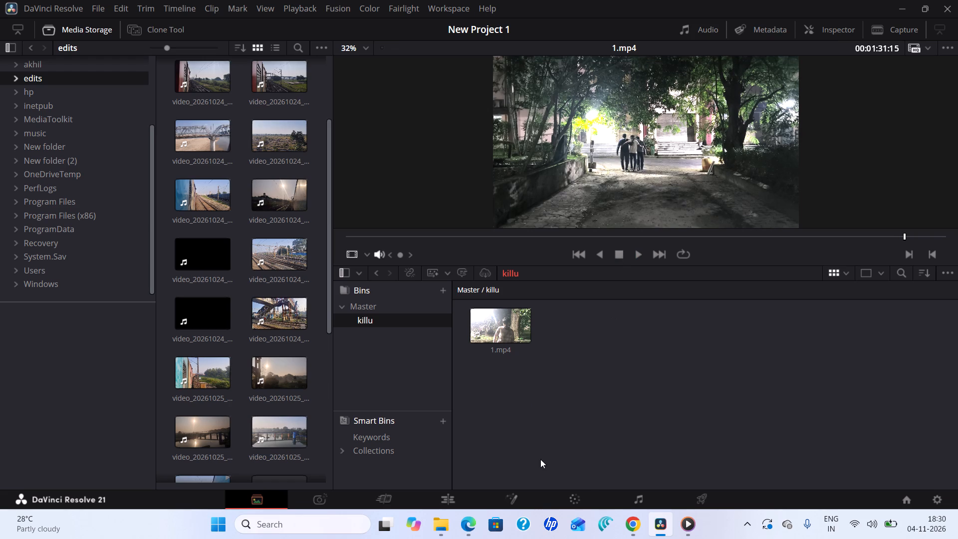
click(452, 496)
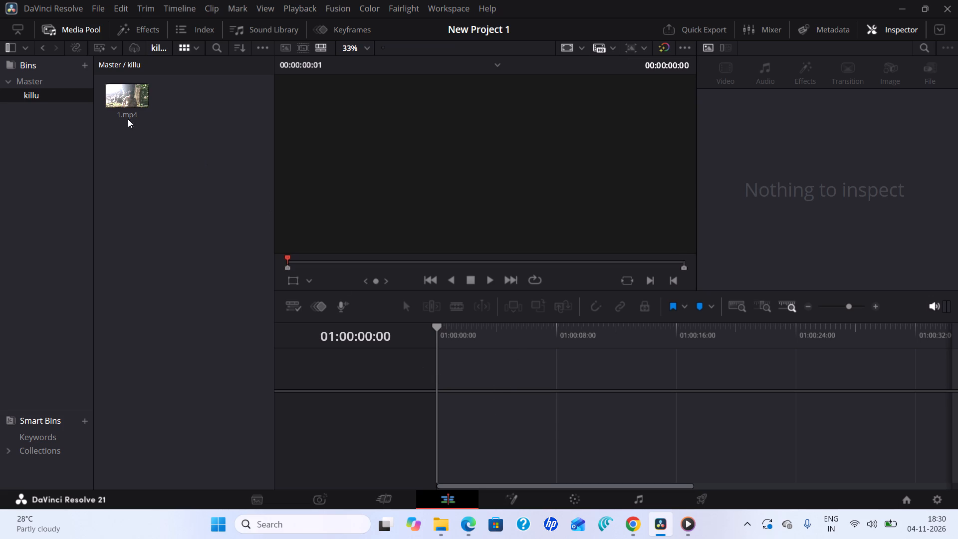
Place 1.mp4 from the killu bin at the start of a new timeline.
drag(119, 98, 476, 434)
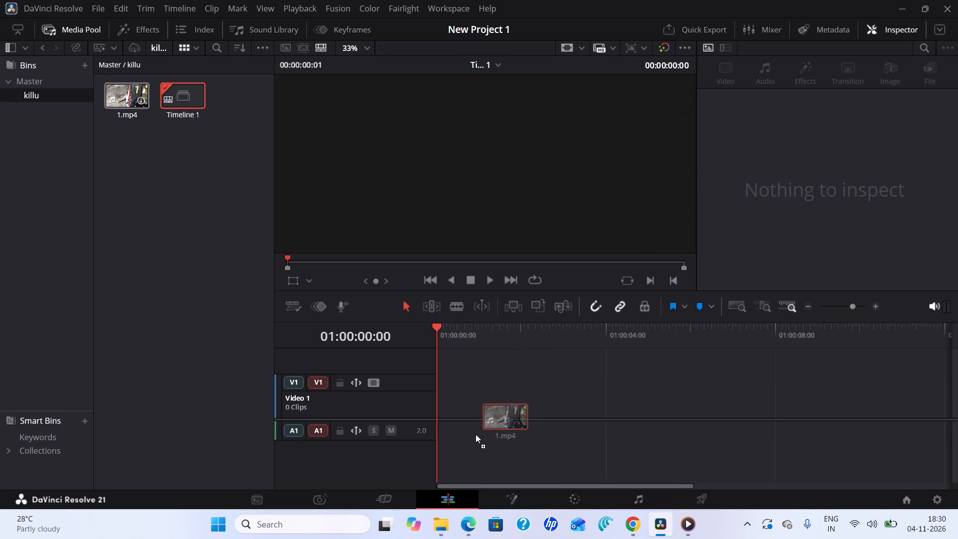
drag(476, 434, 439, 410)
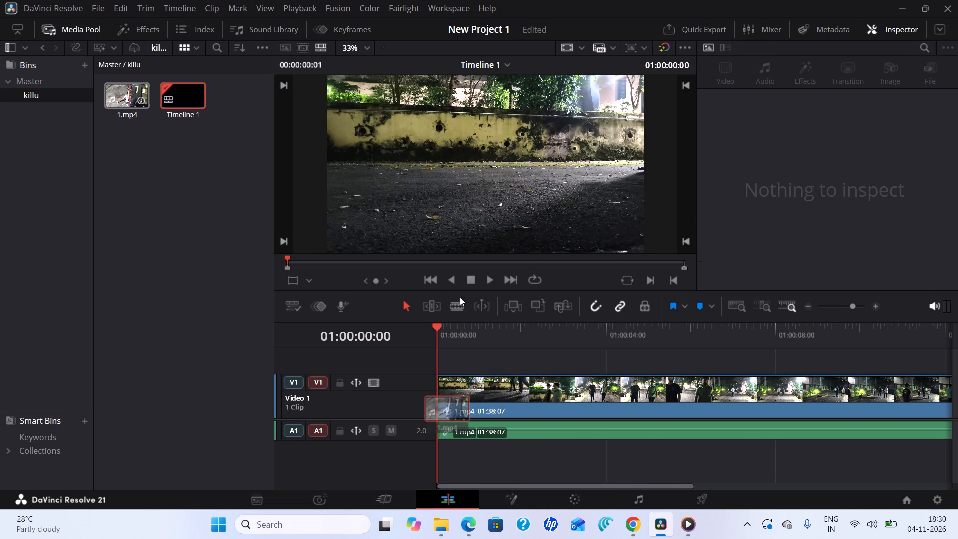
Play the timeline to review the footage, return the playhead to the beginning of the clip and stop playback.
click(487, 279)
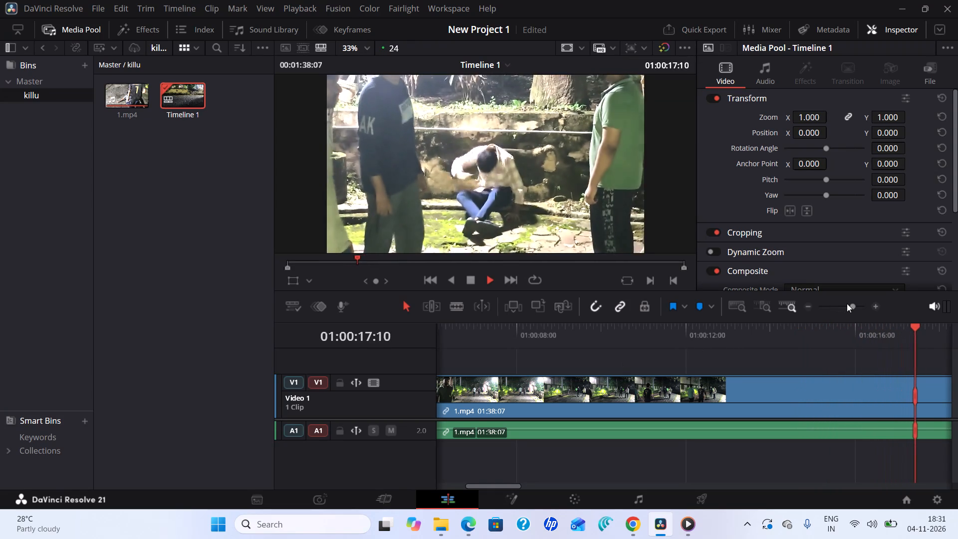
drag(851, 301, 841, 311)
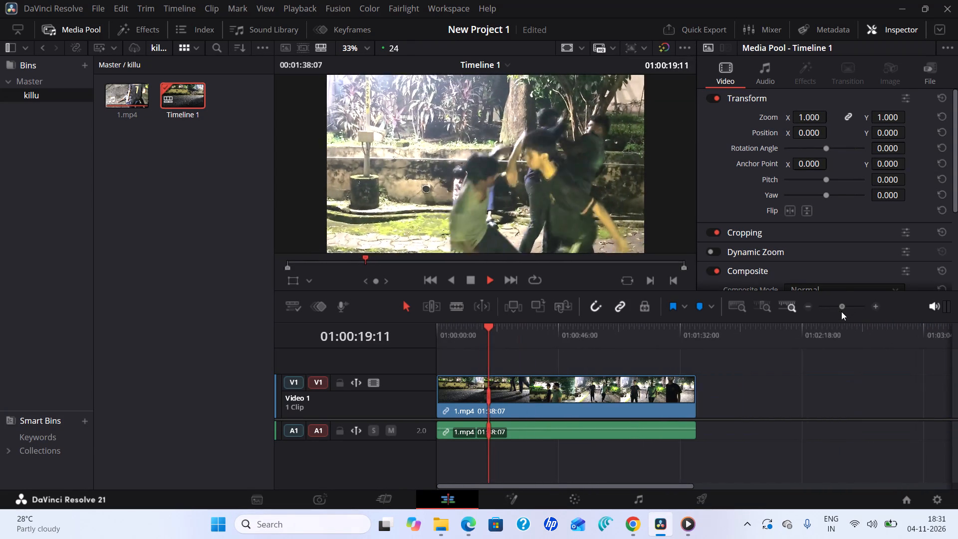
drag(841, 311, 844, 311)
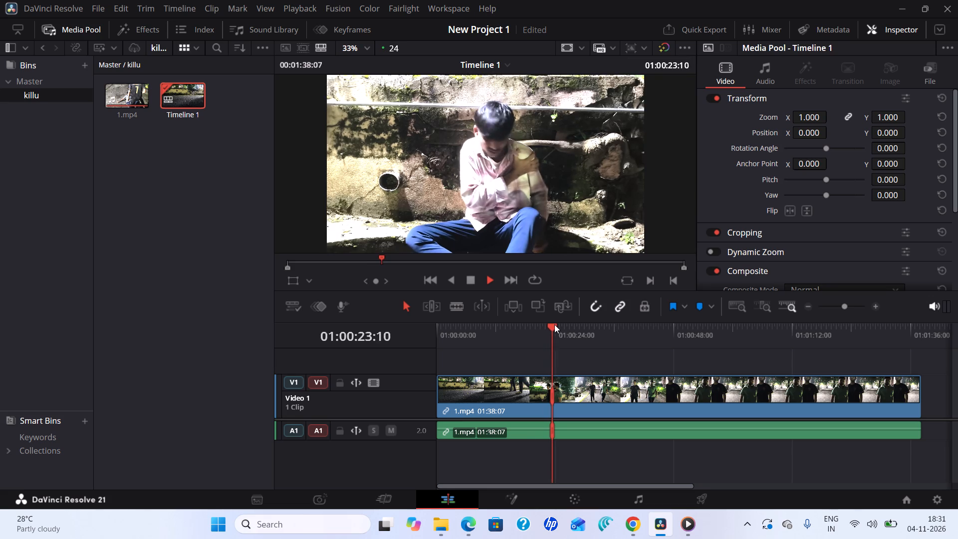
drag(554, 324, 436, 341)
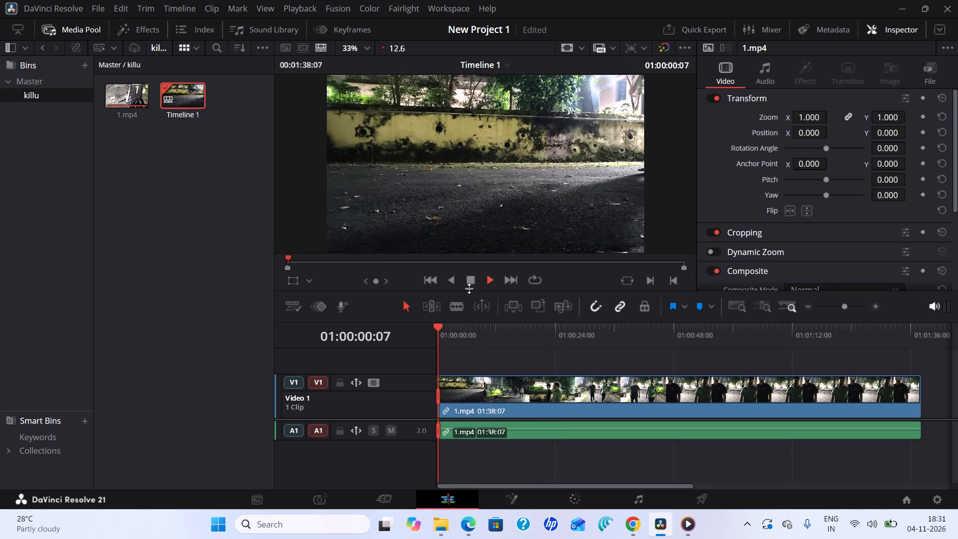
click(471, 281)
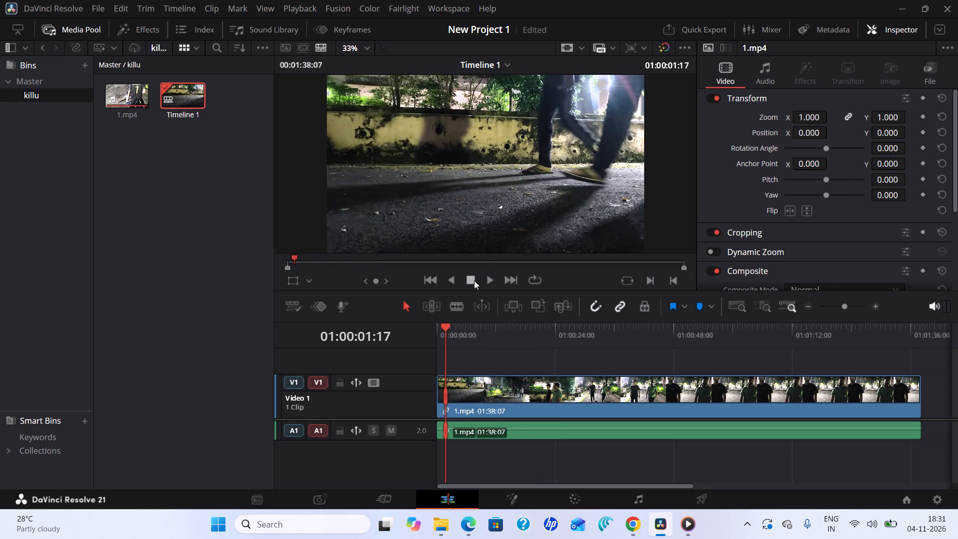
Play Timeline 1 onward from near the start of the 1.mp4 clip and stop playback at about 01:00:14:02.
click(473, 281)
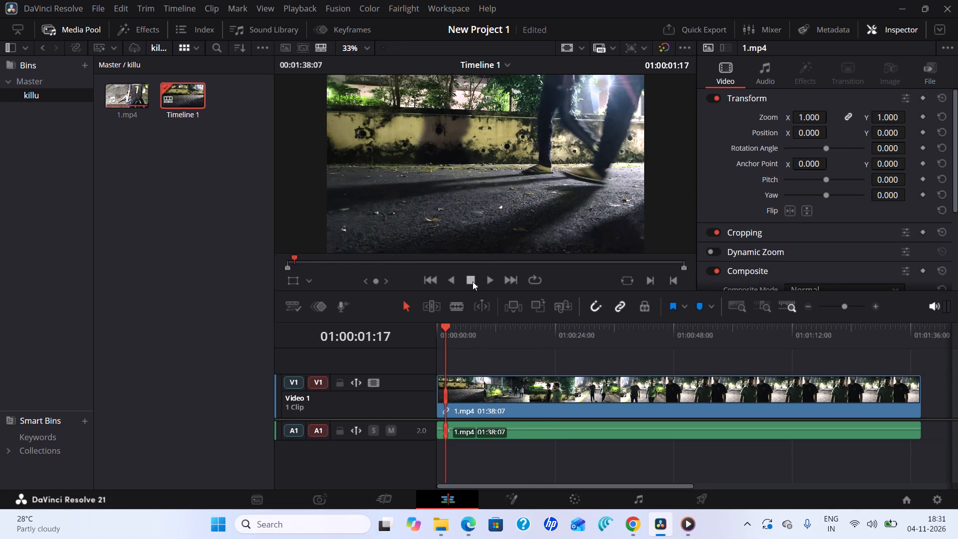
click(472, 281)
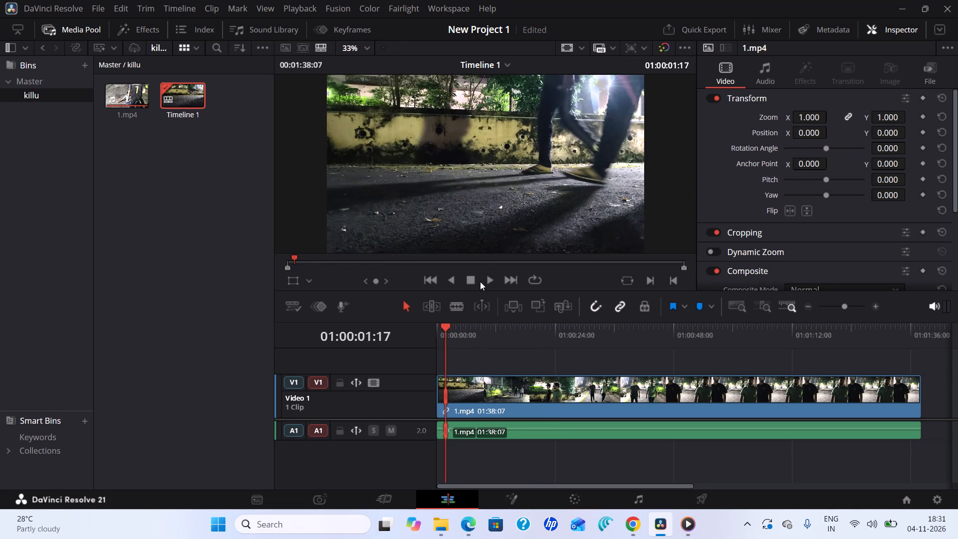
click(486, 281)
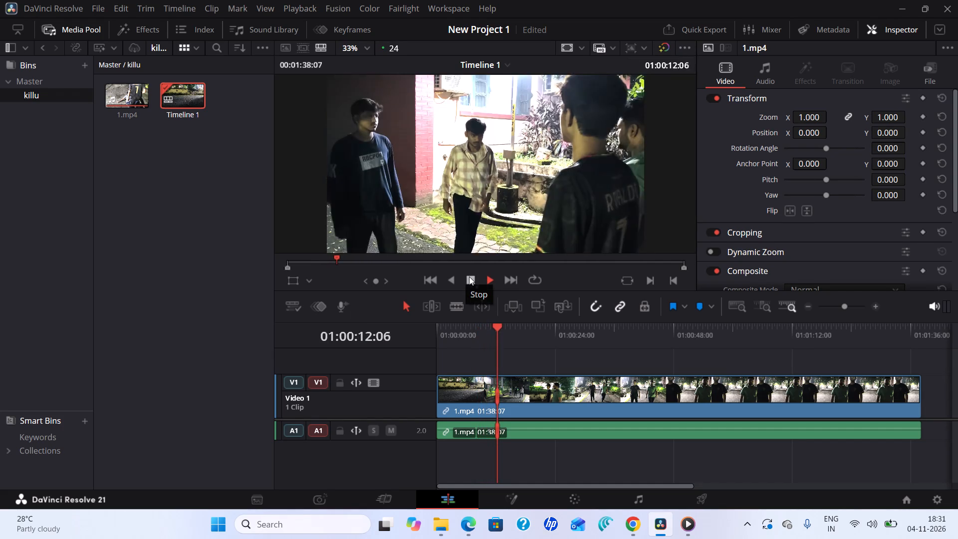
click(469, 276)
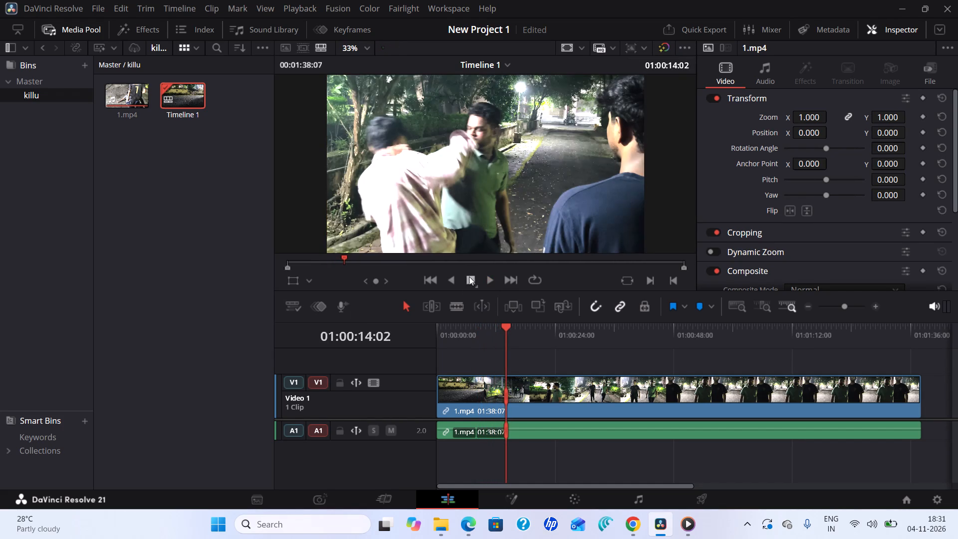
Minimize DaVinci Resolve, open a new Google Chrome window from the desktop and maximize it.
click(904, 9)
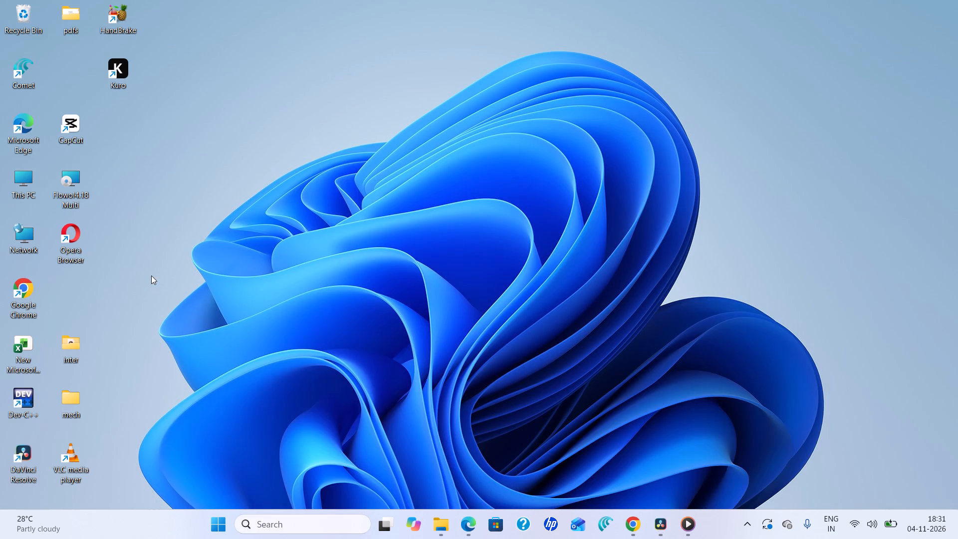
double_click(24, 288)
click(758, 324)
click(754, 317)
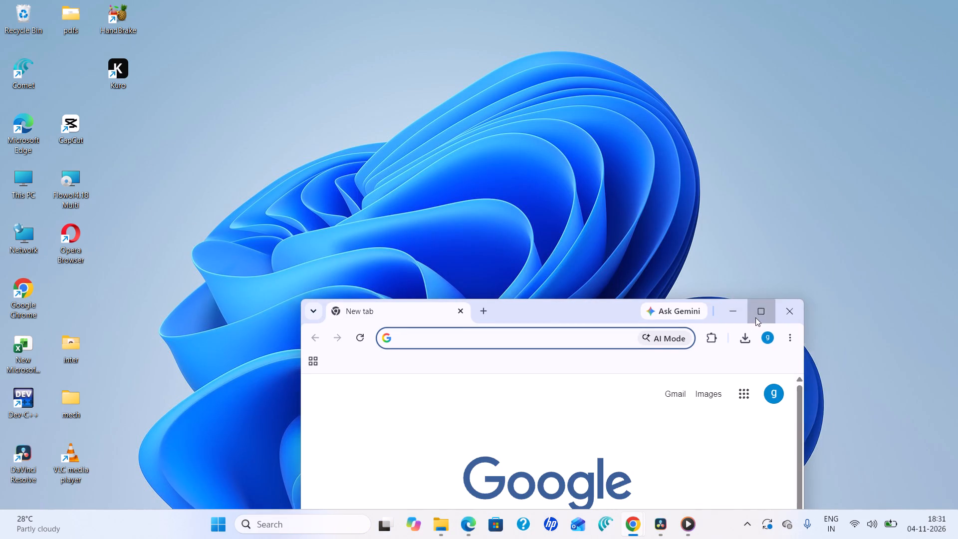
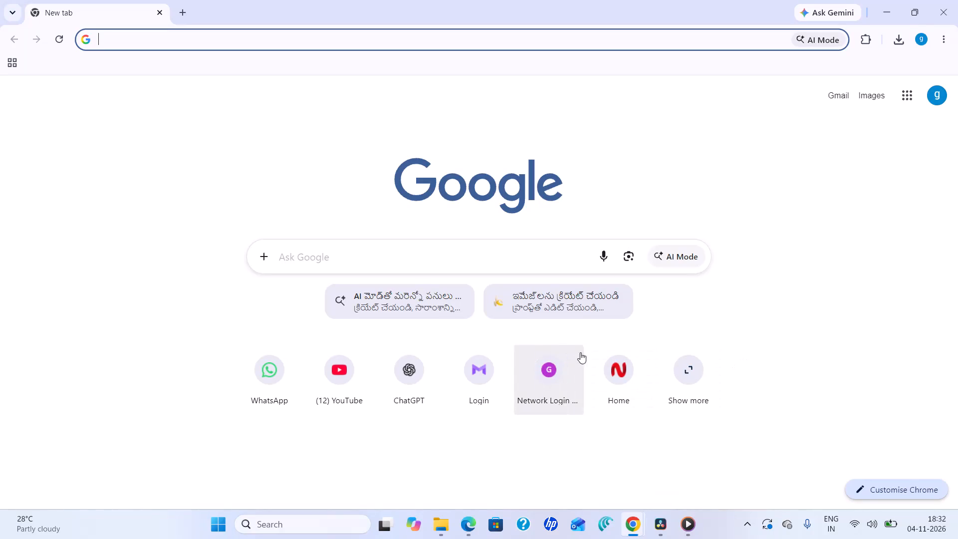
Search Google for "explore fight foley sounds download".
click(490, 39)
text(exploare)
key(space)
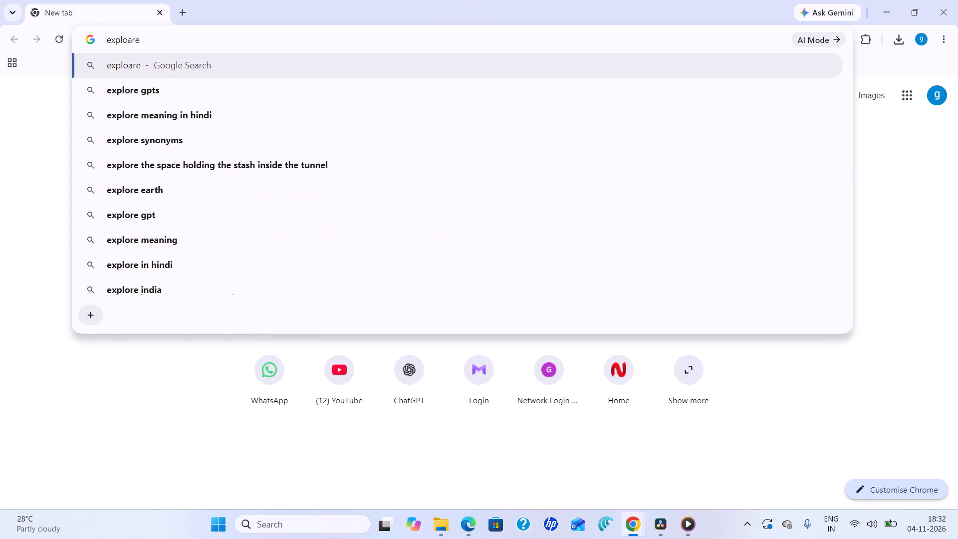
key(BackSpace)
key(BackSpace)
key(BackSpace)
key(BackSpace)
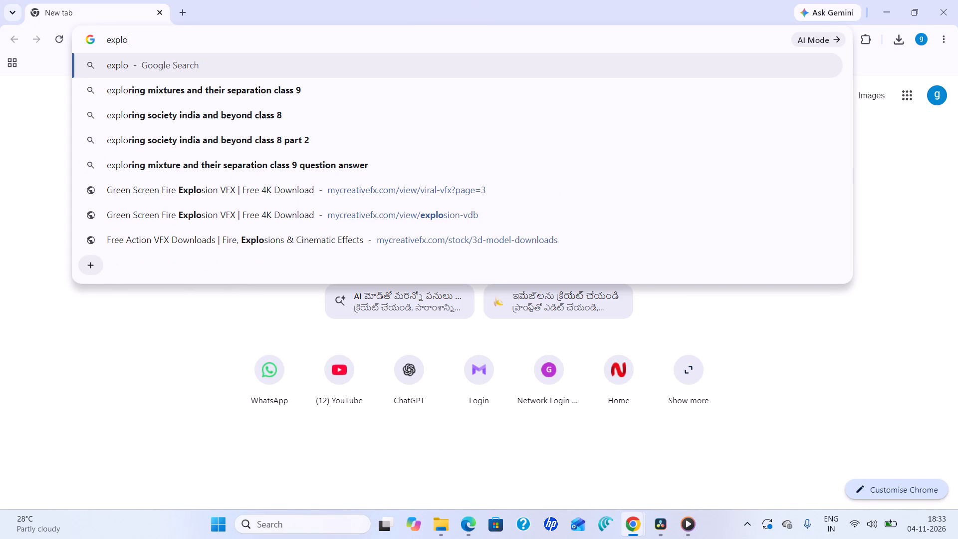
text(re)
key(space)
text(fight)
key(space)
text(folay)
key(space)
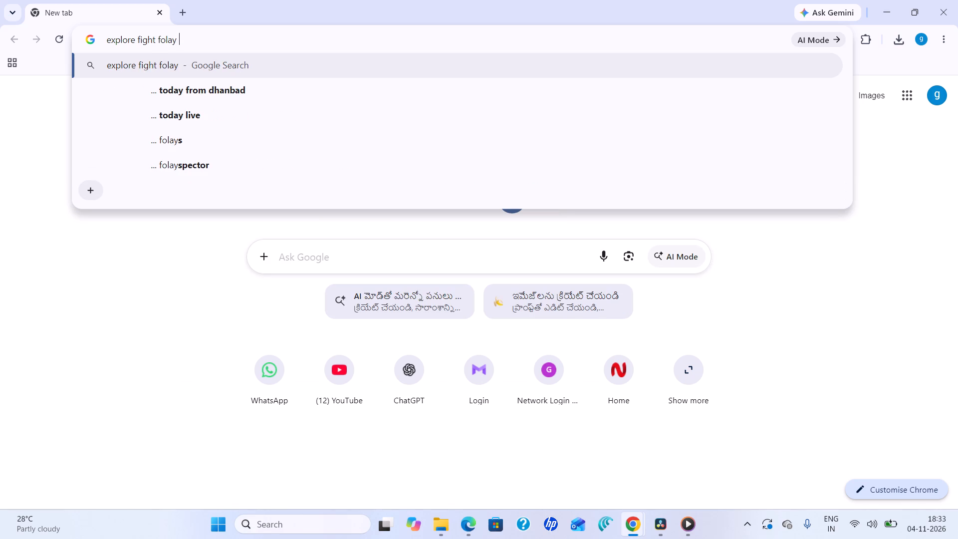
key(BackSpace)
key(BackSpace)
key(BackSpace)
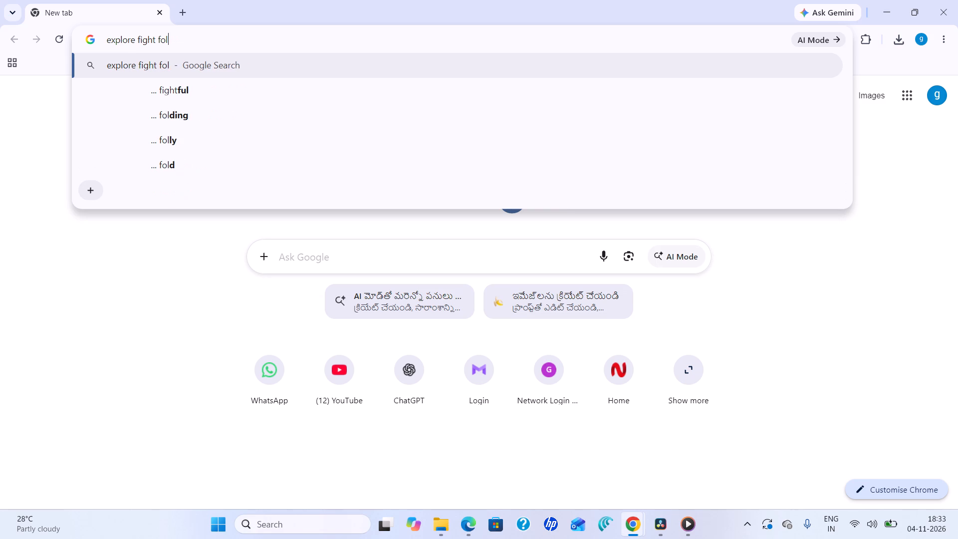
text(ey sounds)
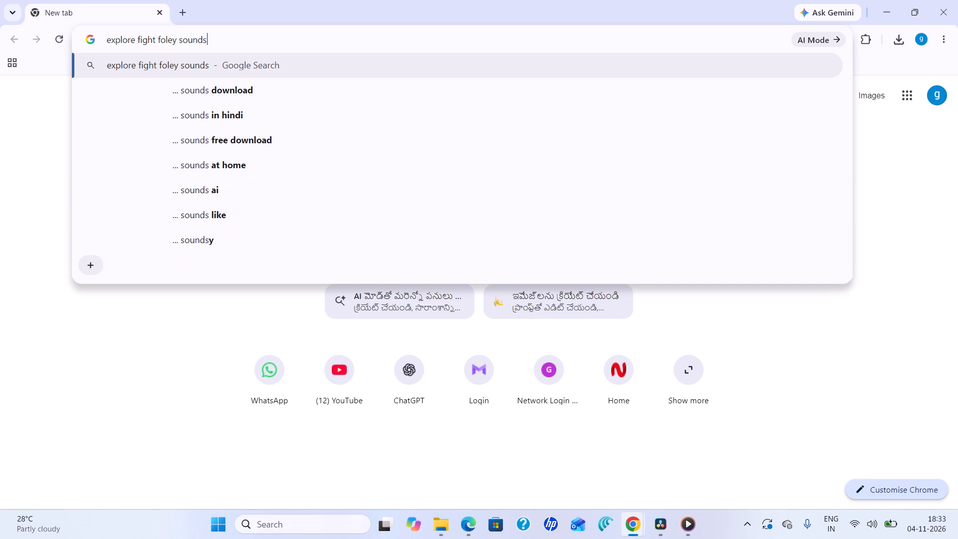
click(299, 97)
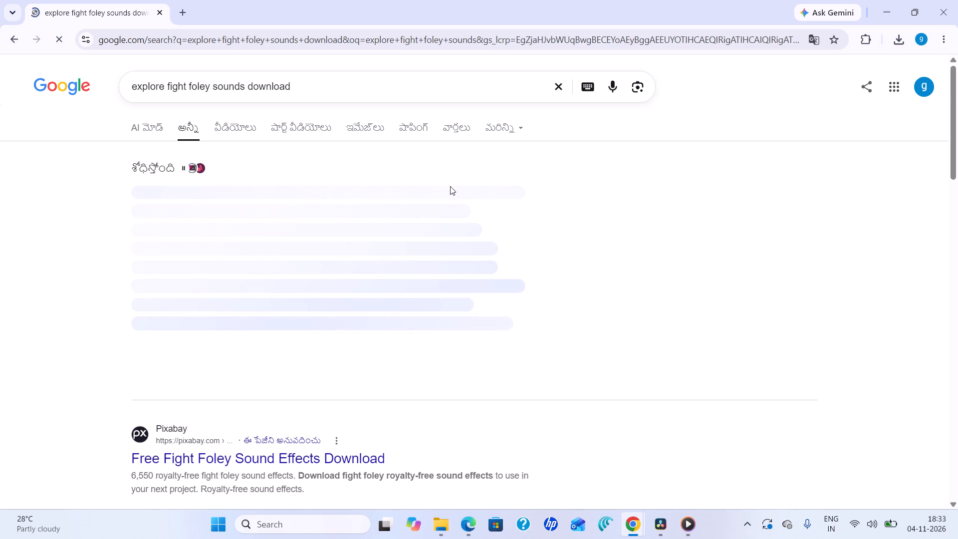
Open Pixabay's "Free Fight Foley Sound Effects Download" page from the search results.
scroll(450, 189, down, 4)
click(261, 206)
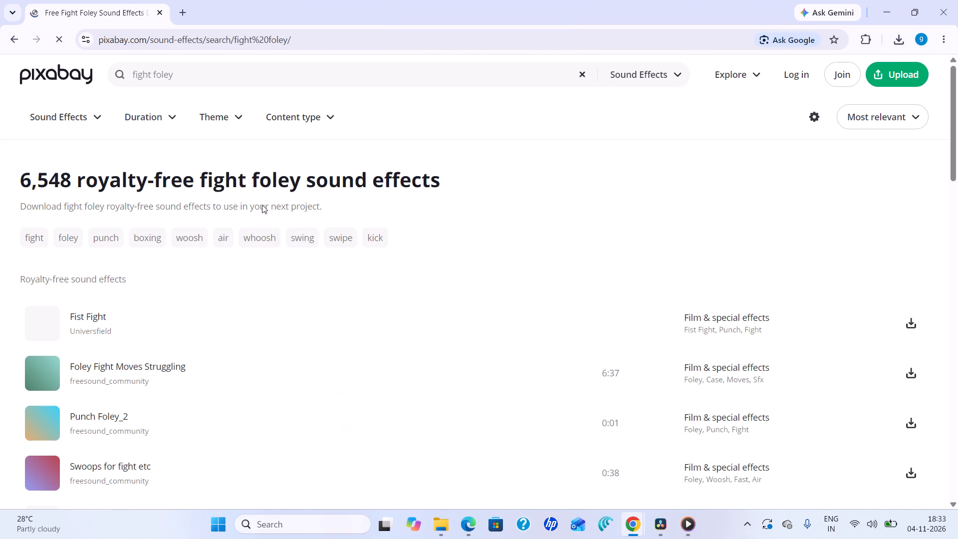
Browse Pixabay's fight foley sound effects list for sounds that could suit the video.
scroll(278, 241, down, 3)
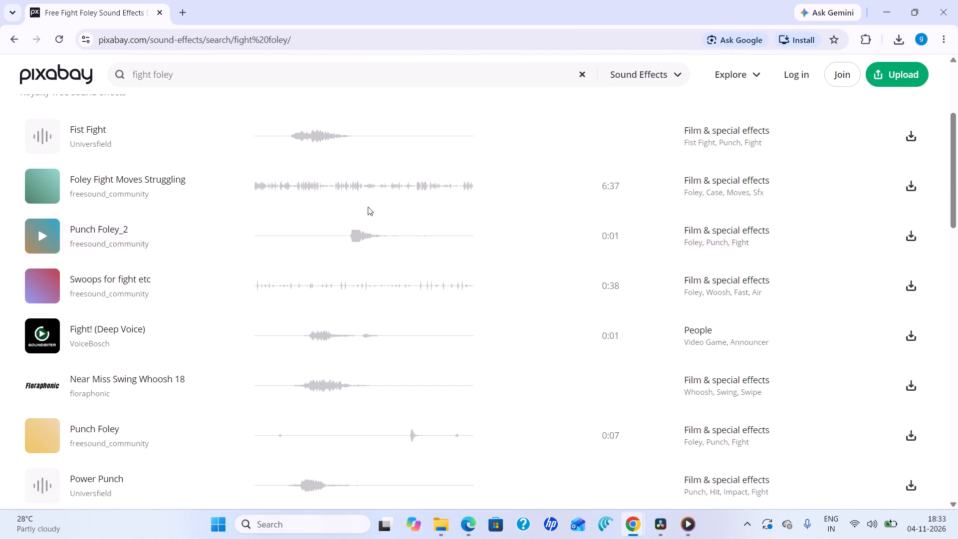
scroll(388, 198, up, 6)
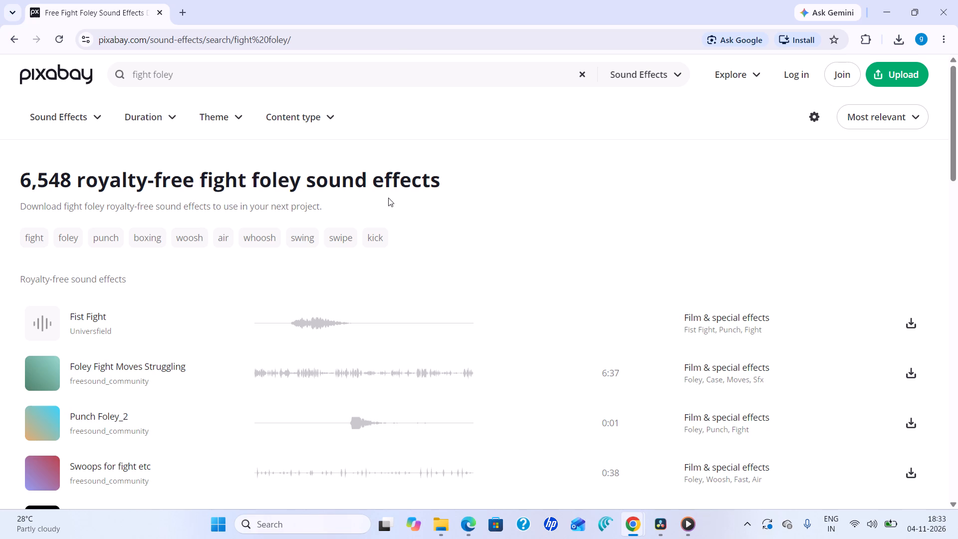
scroll(388, 203, down, 4)
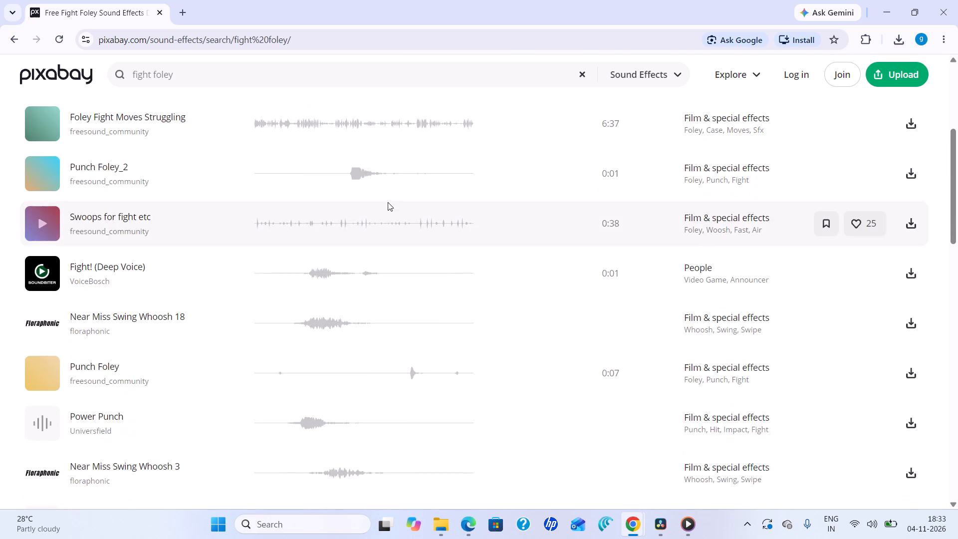
scroll(388, 202, down, 5)
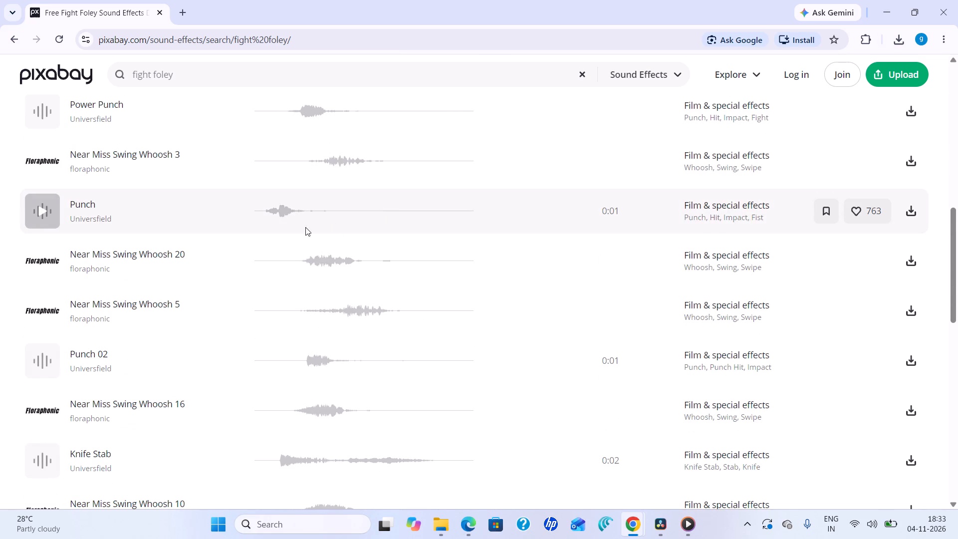
scroll(299, 235, down, 8)
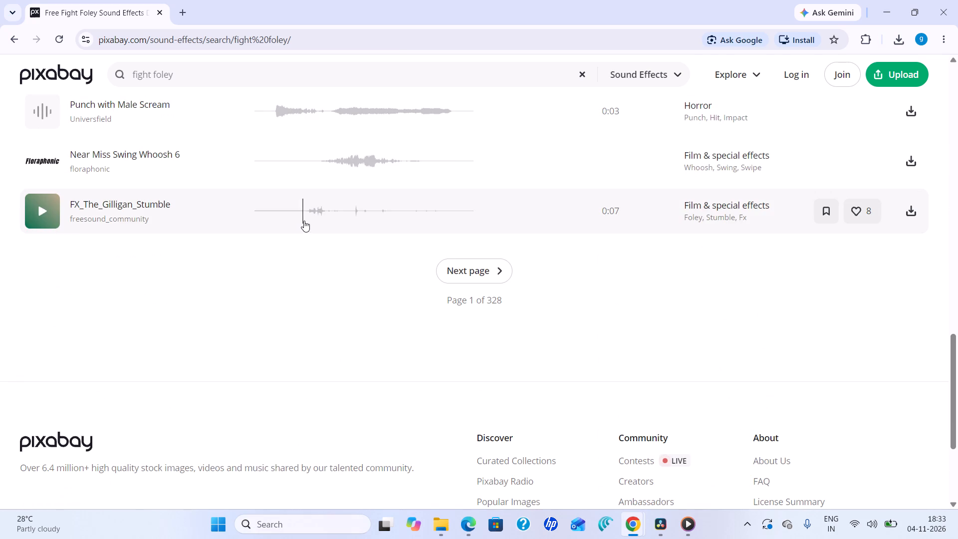
scroll(498, 341, down, 2)
scroll(499, 342, up, 6)
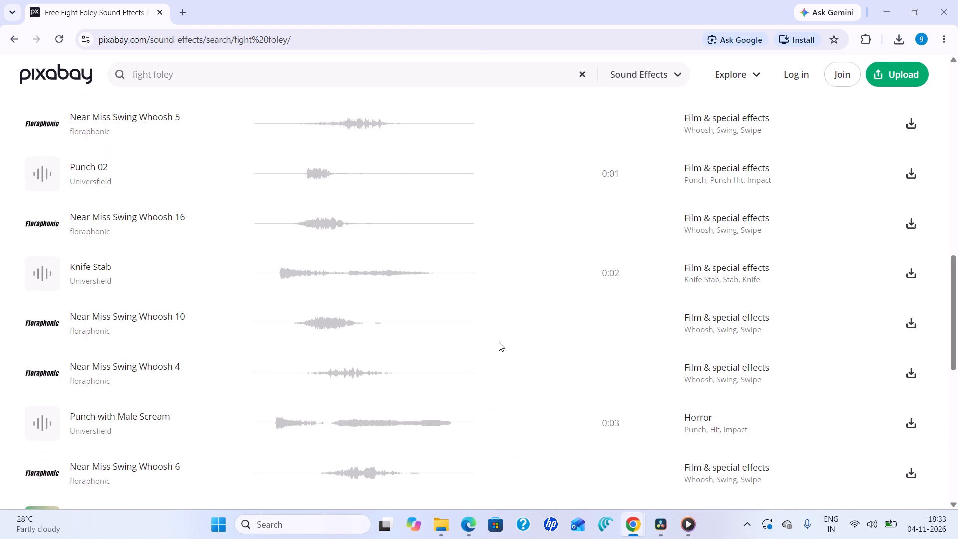
scroll(499, 342, up, 18)
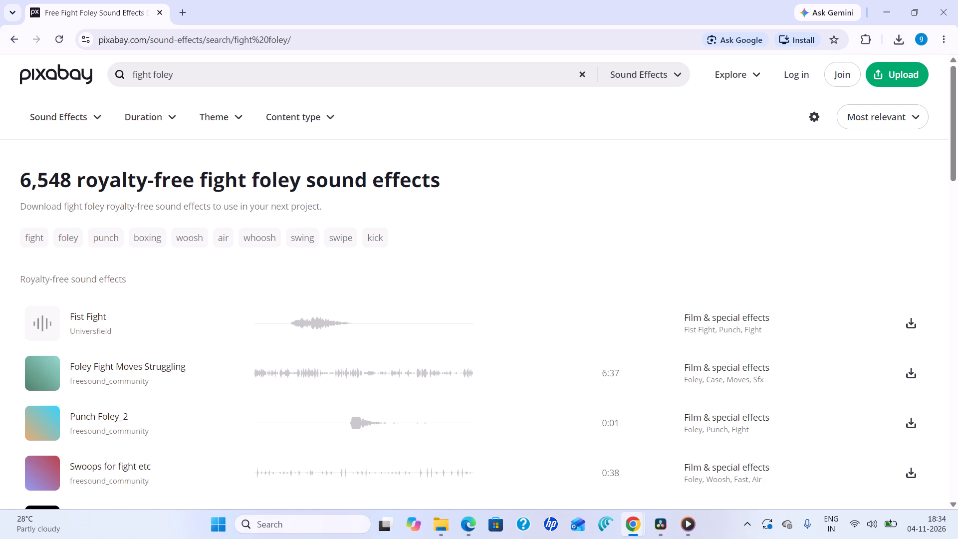
Replace the Pixabay sound effects search with "realastic face punch foley" and run it.
click(293, 73)
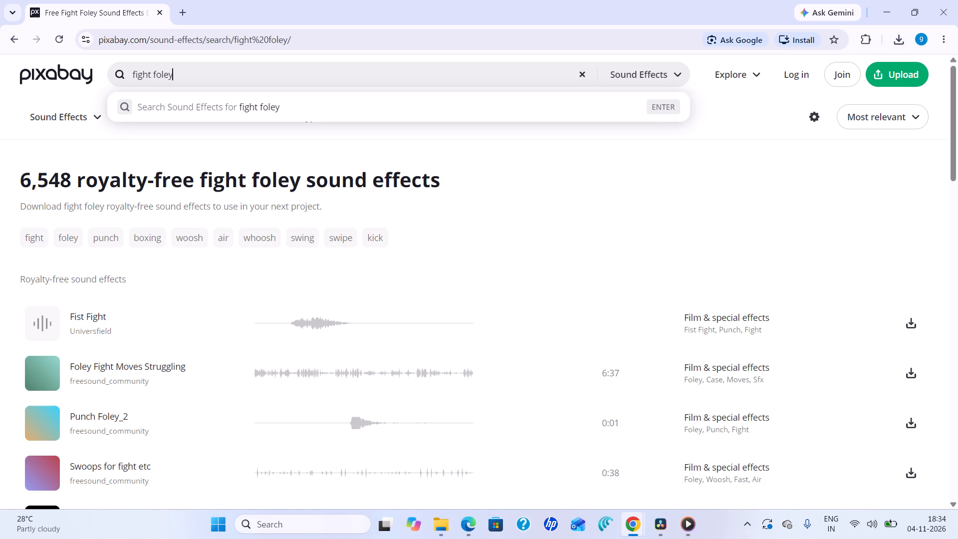
key(BackSpace)
key(BackSpace)
key(BackSpace)
key(BackSpace)
key(BackSpace)
key(BackSpace)
key(BackSpace)
key(BackSpace)
key(BackSpace)
key(BackSpace)
key(BackSpace)
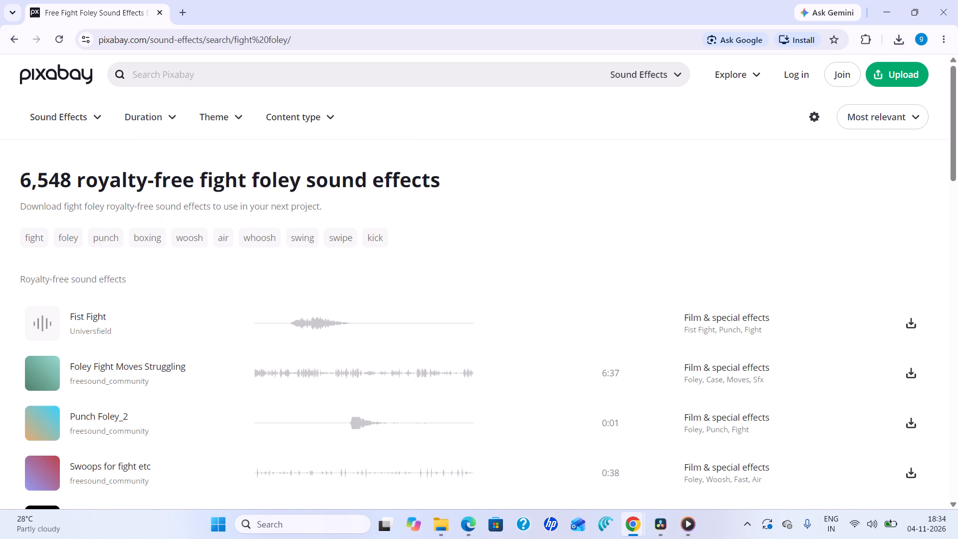
text(realas)
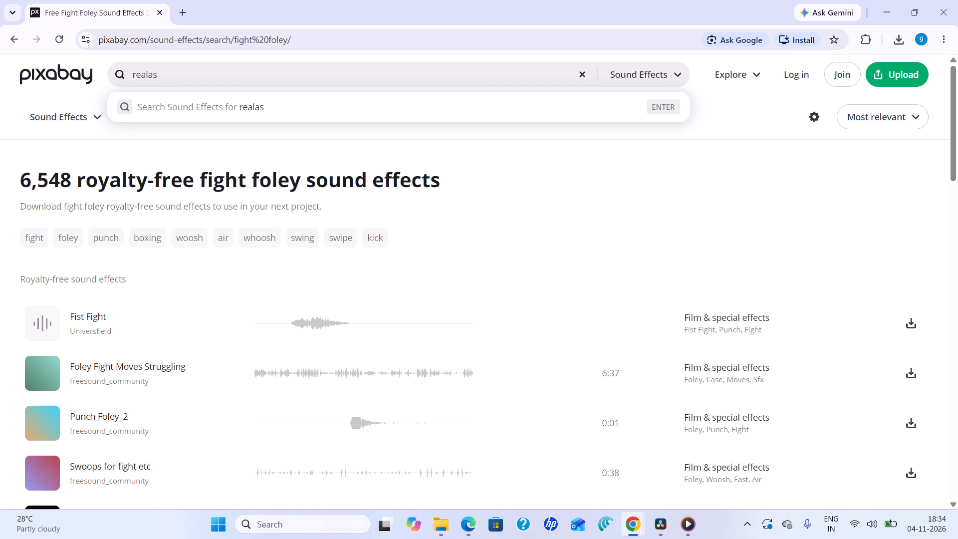
text(tic)
key(space)
text(face)
key(space)
text(punch)
key(space)
text(folay)
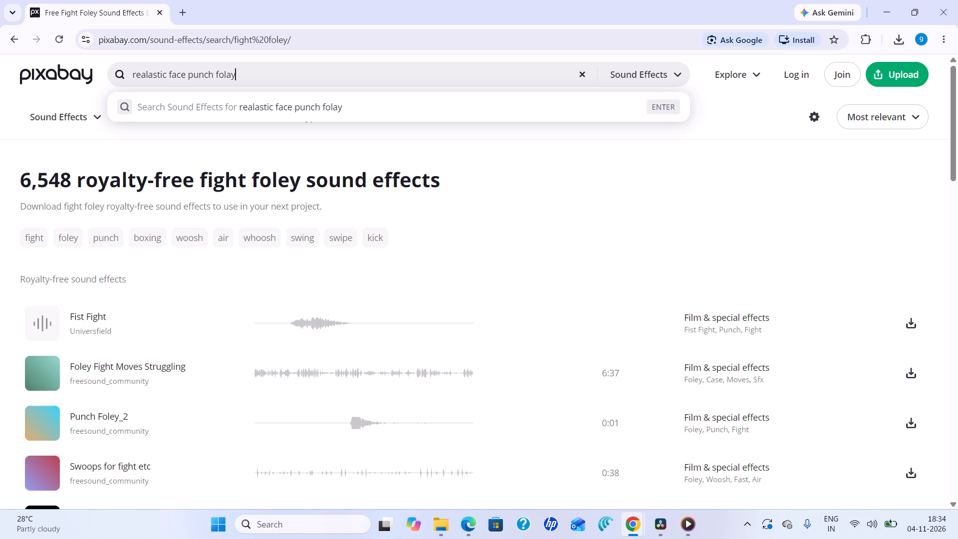
key(BackSpace)
key(BackSpace)
text(ey)
key(Return)
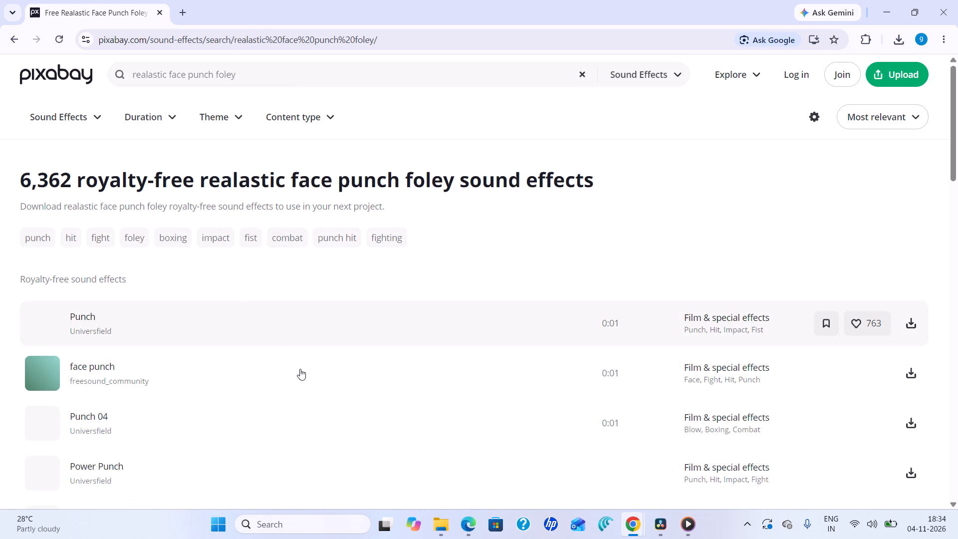
Preview the face punch, Punch 04 and Power Punch sound effects in the results.
scroll(291, 373, down, 1)
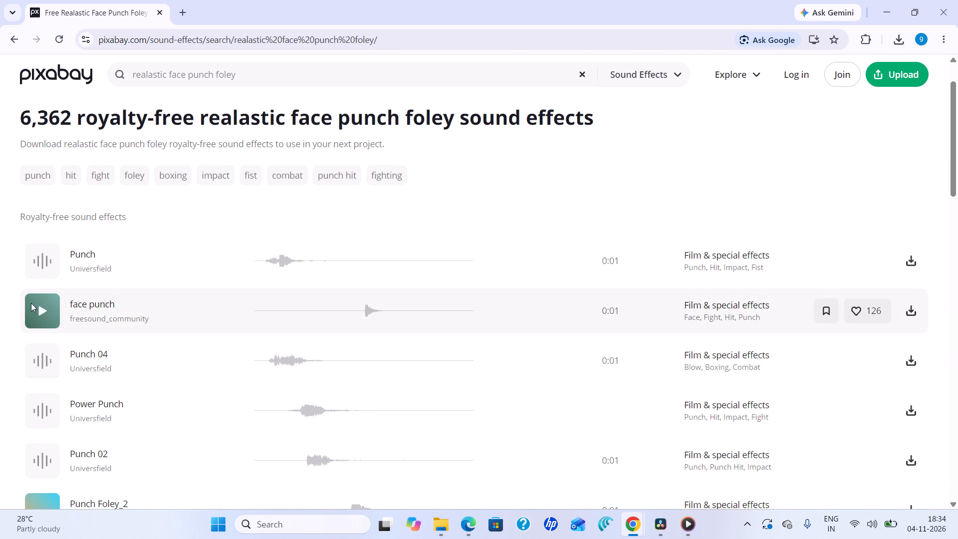
click(45, 311)
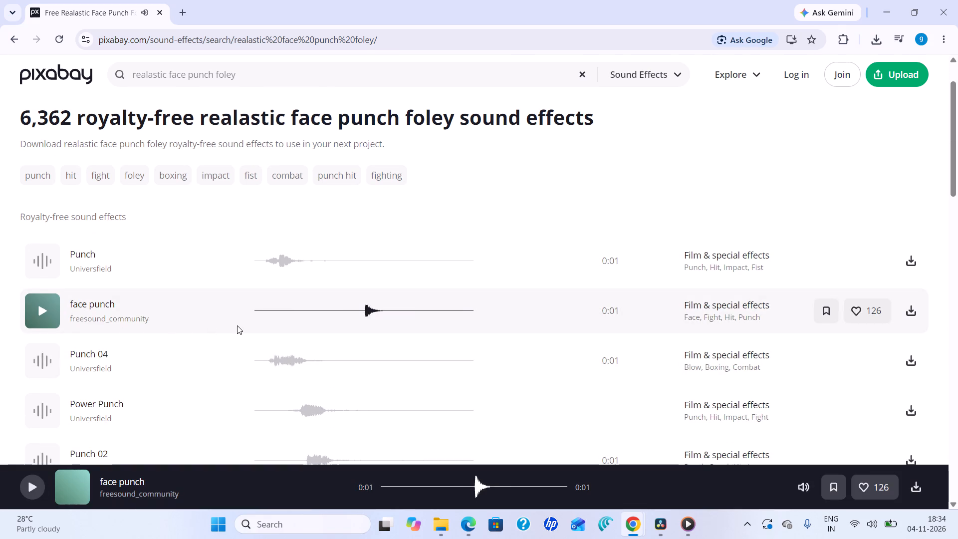
scroll(235, 327, down, 2)
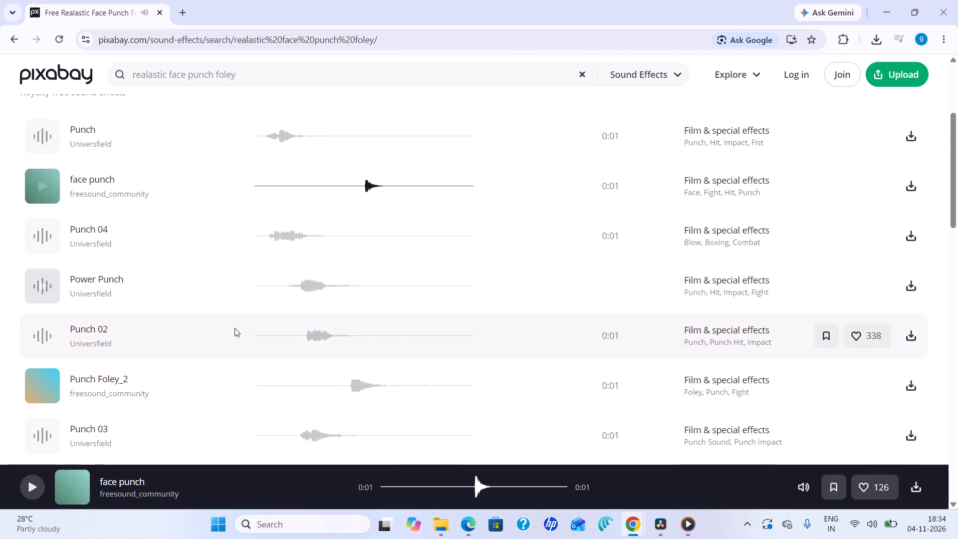
click(43, 236)
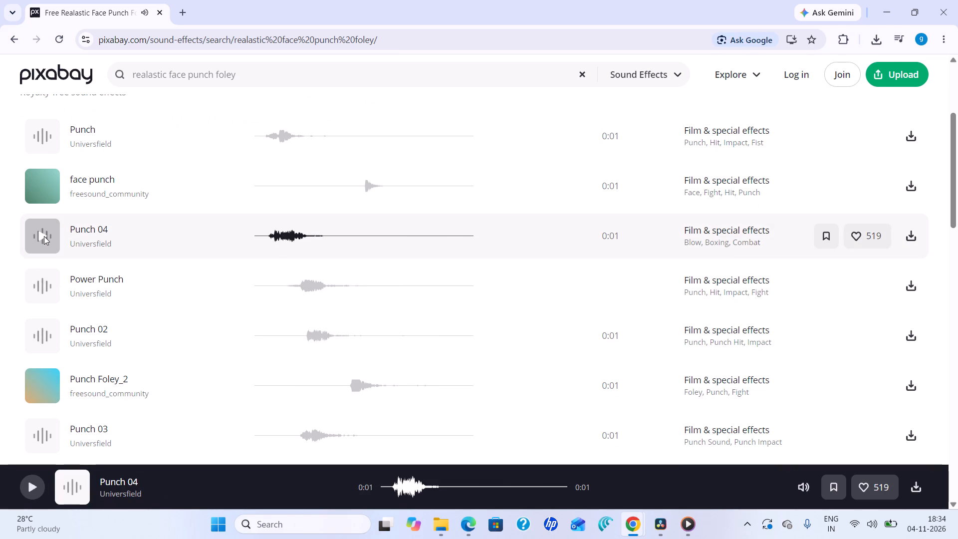
click(44, 281)
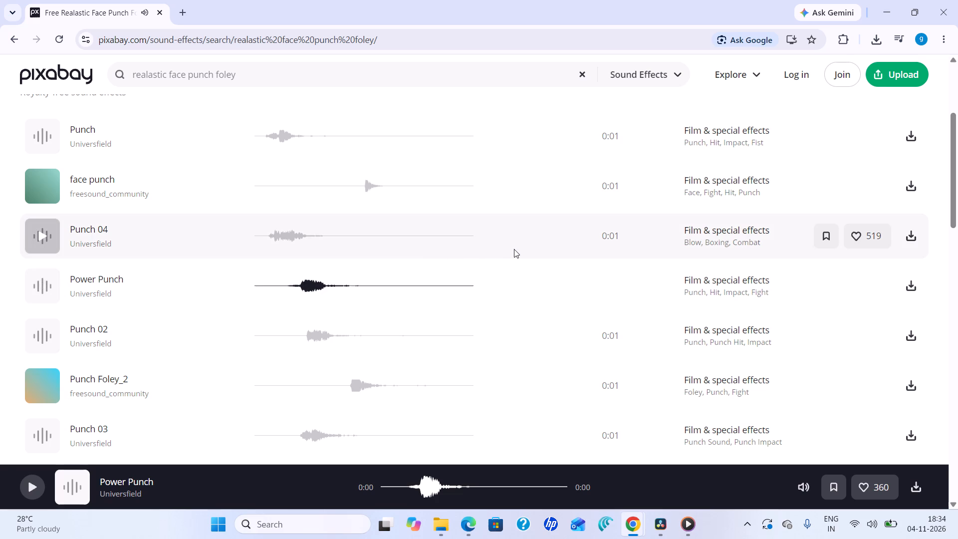
Preview real punch in the face, Hard Punch SFX, Punch Impact Hit and the seven-second Punch Foley, and return toward the start of the results.
scroll(529, 265, down, 4)
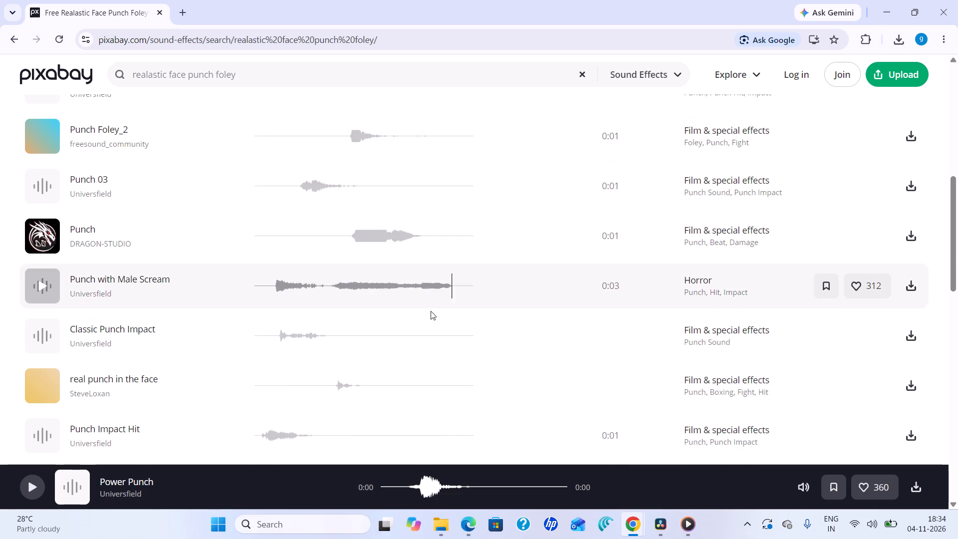
scroll(401, 325, down, 1)
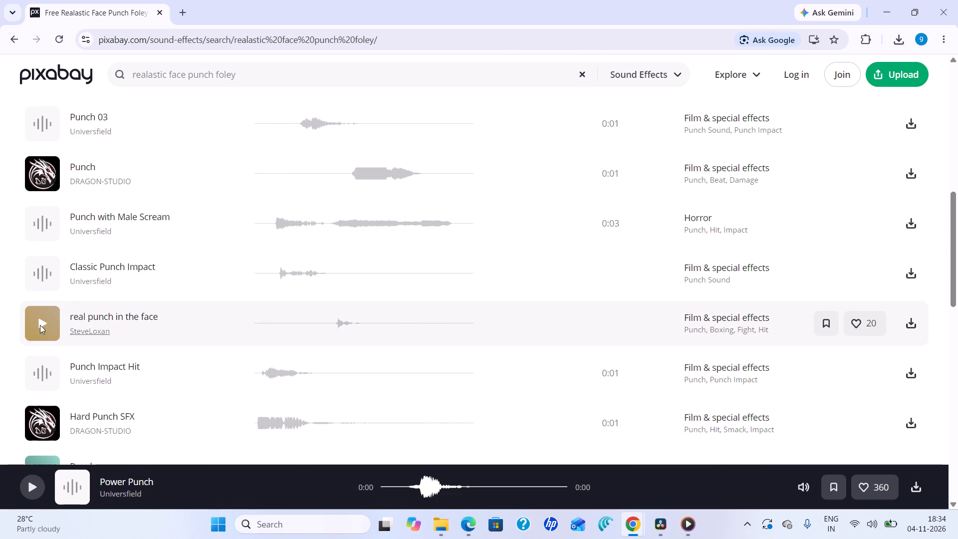
click(40, 325)
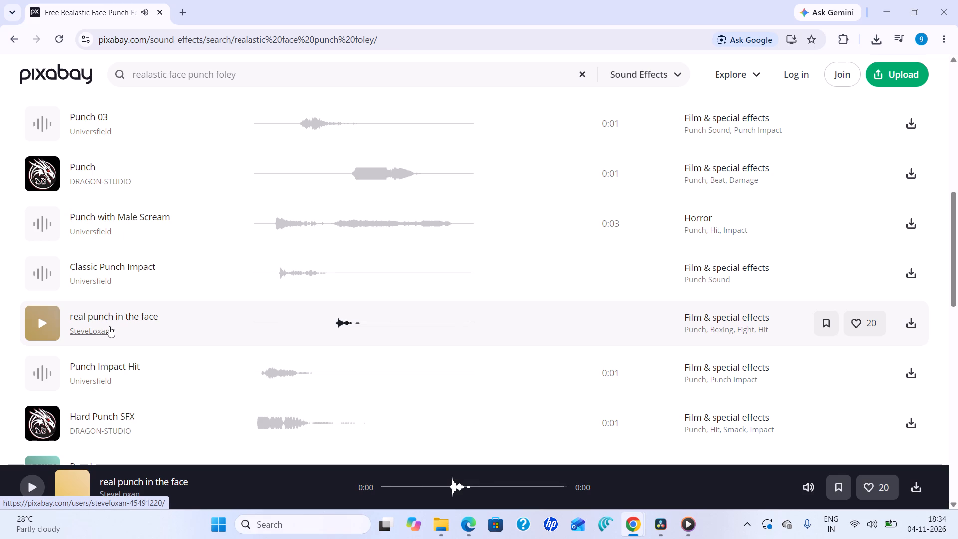
scroll(139, 331, down, 1)
click(46, 355)
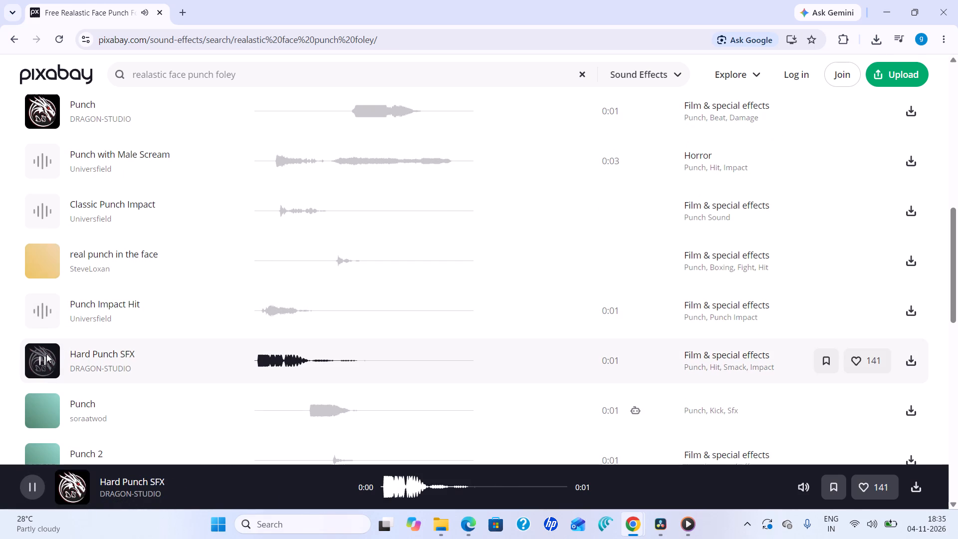
click(50, 321)
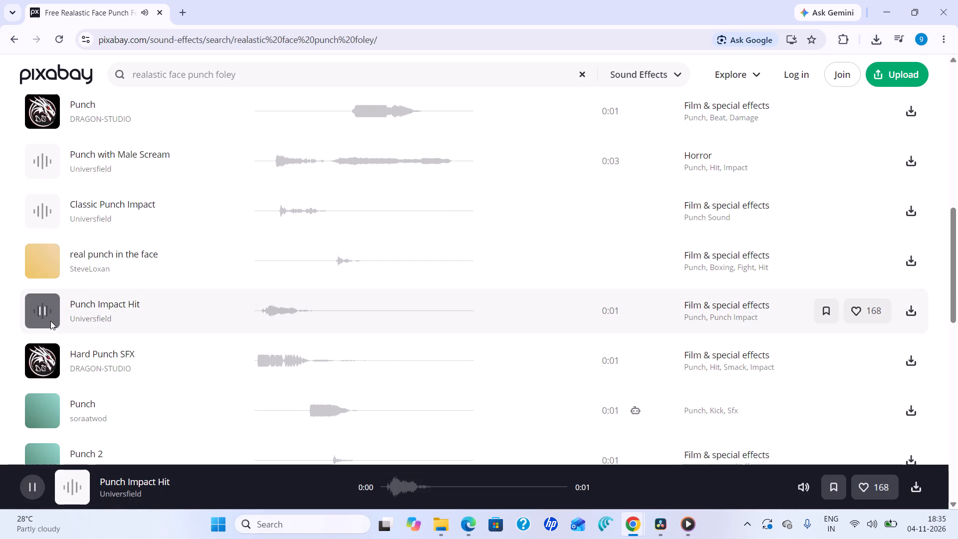
scroll(49, 343, down, 3)
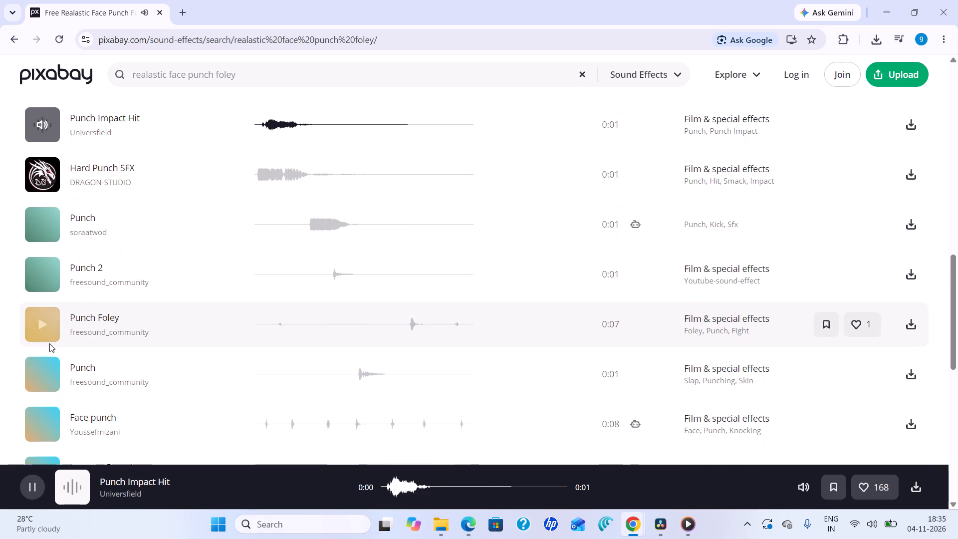
click(47, 328)
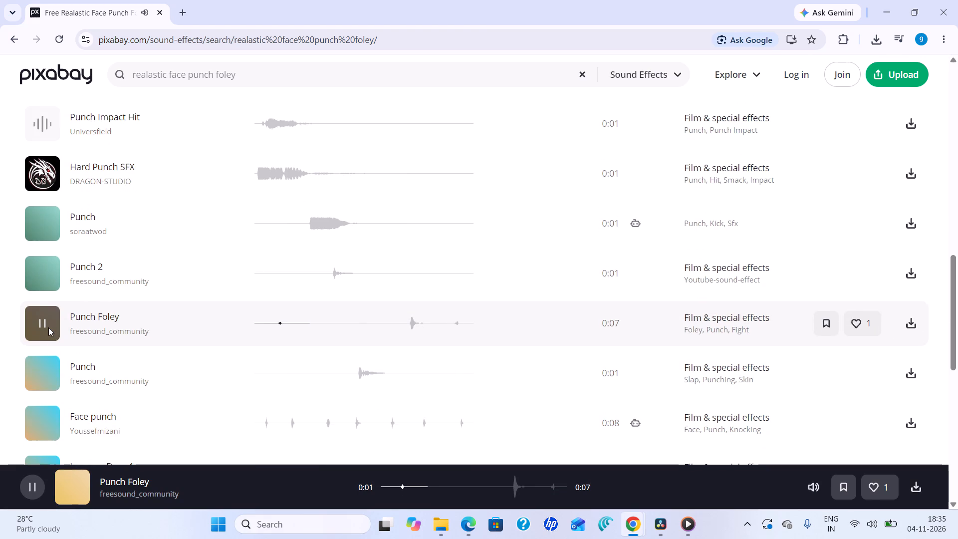
scroll(48, 327, down, 2)
scroll(62, 326, up, 2)
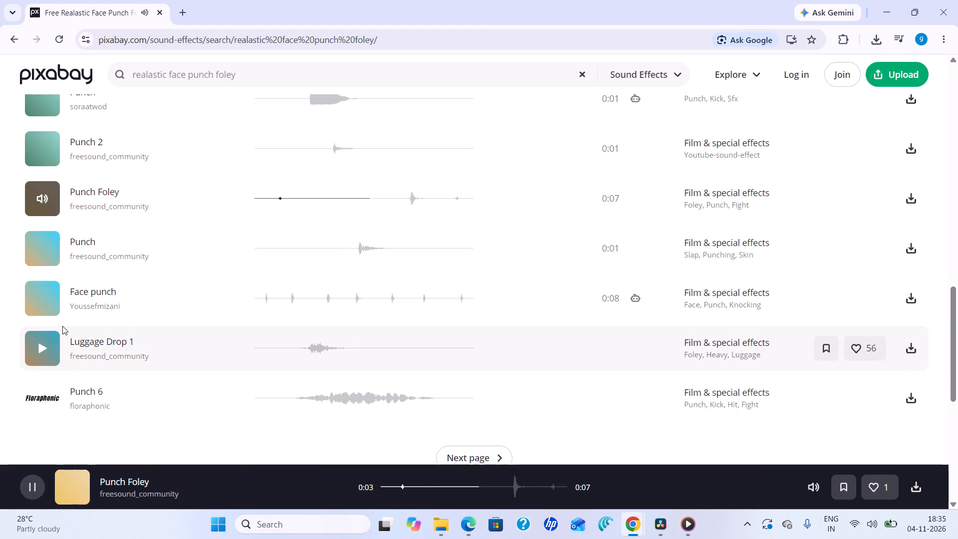
scroll(62, 326, up, 10)
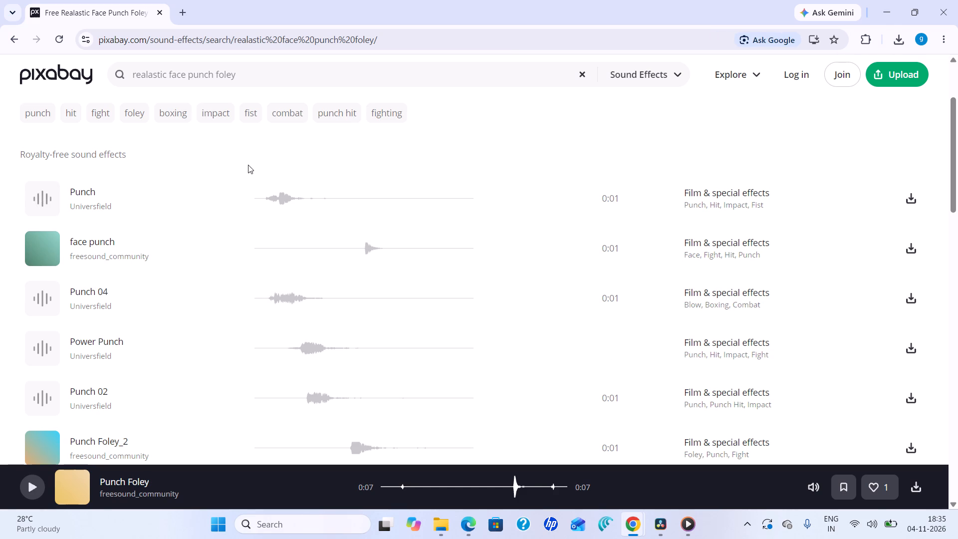
Open the related "fighting" sound effects on Pixabay and look through the list for sounds that could suit the video.
click(377, 112)
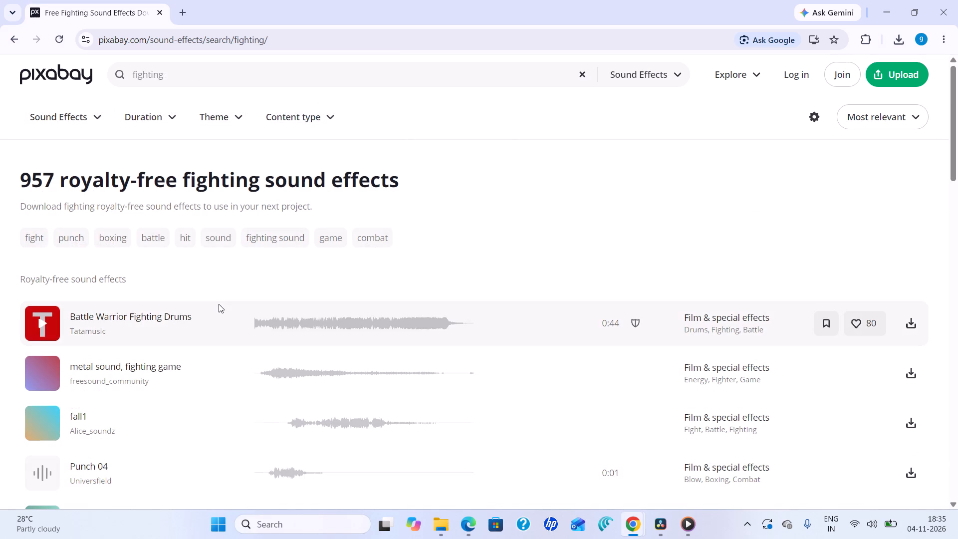
scroll(217, 328, down, 2)
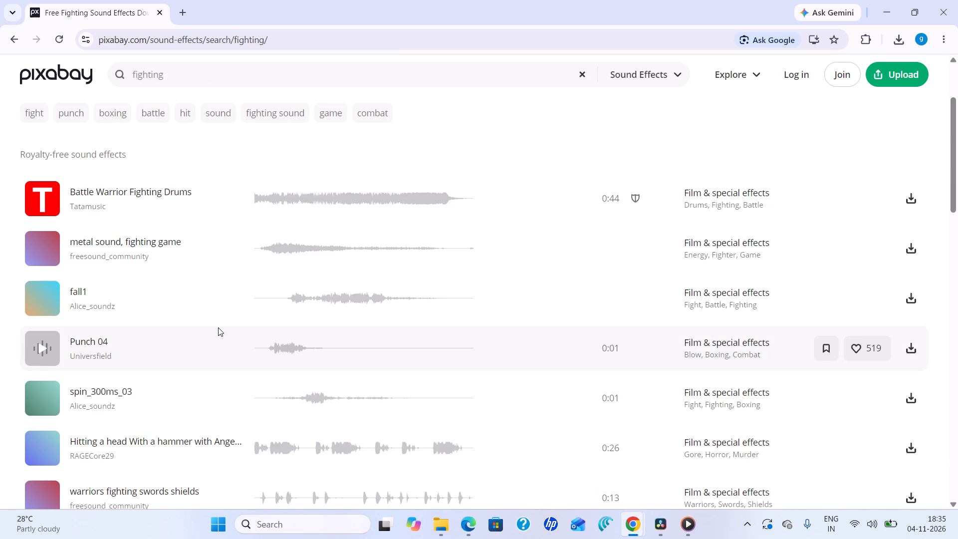
scroll(218, 327, down, 2)
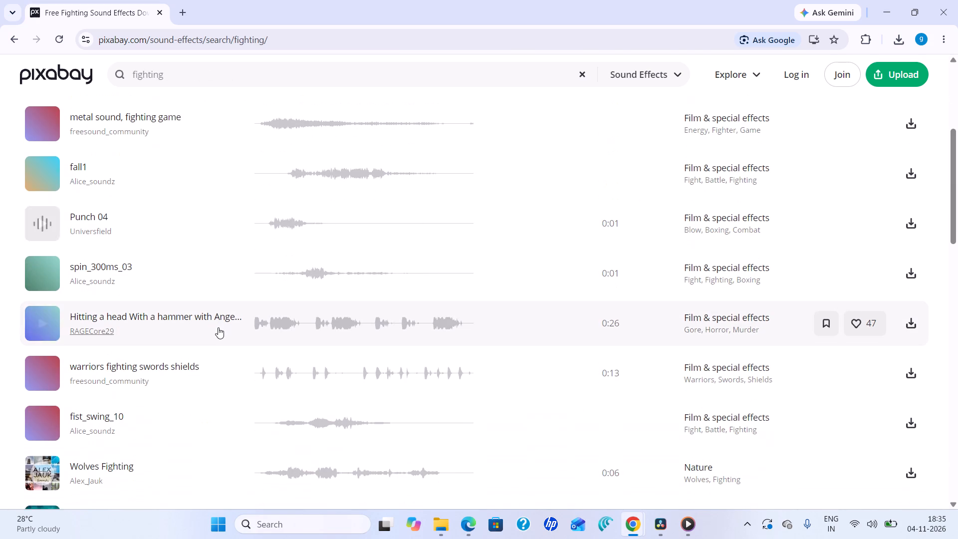
scroll(218, 327, down, 4)
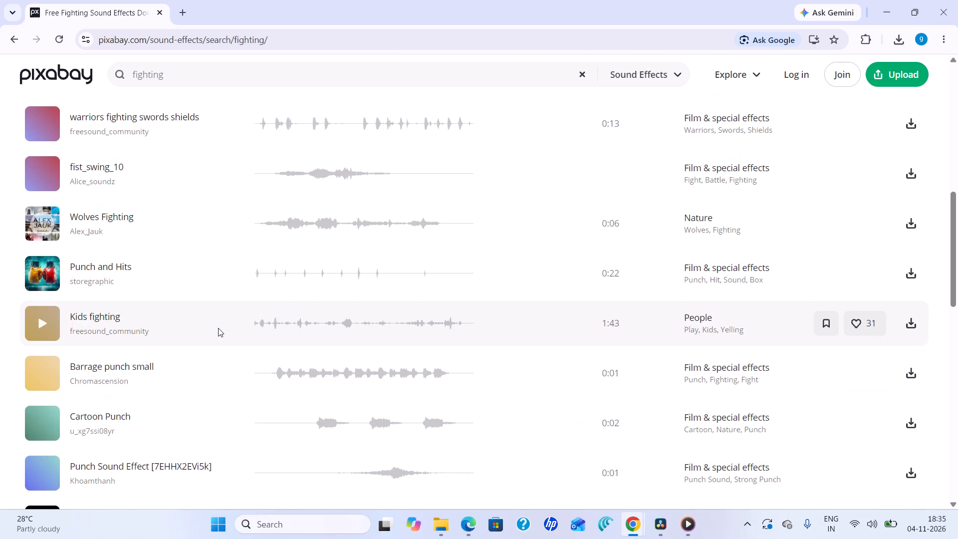
scroll(218, 328, down, 6)
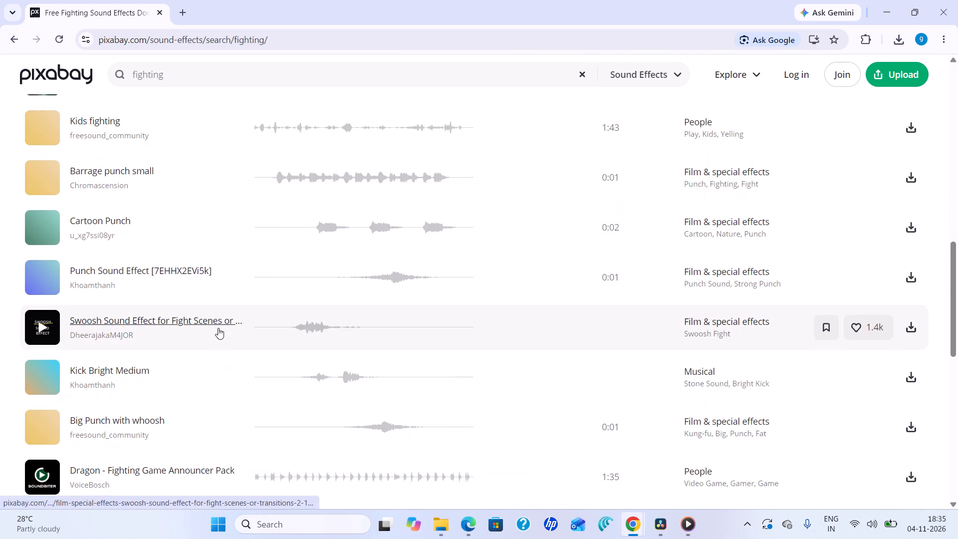
scroll(218, 327, up, 11)
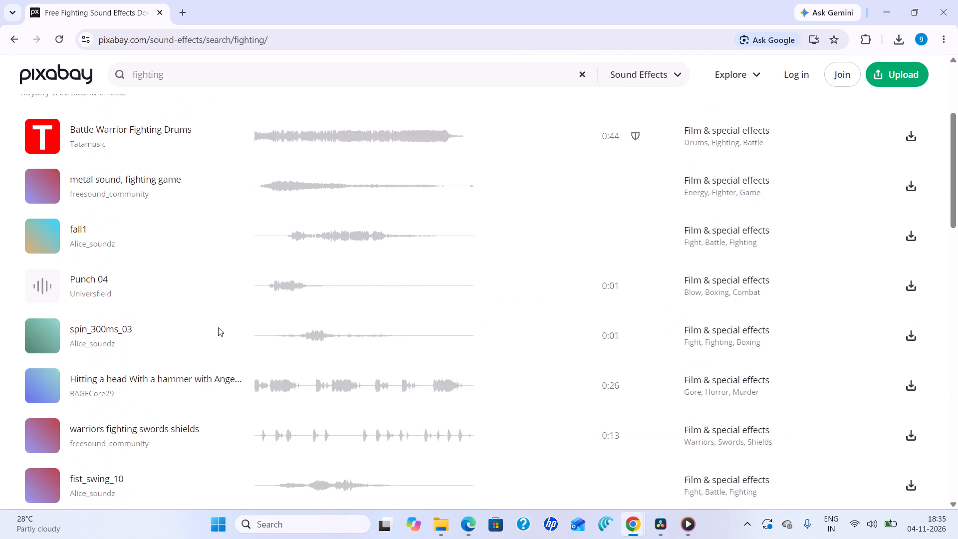
scroll(218, 327, up, 7)
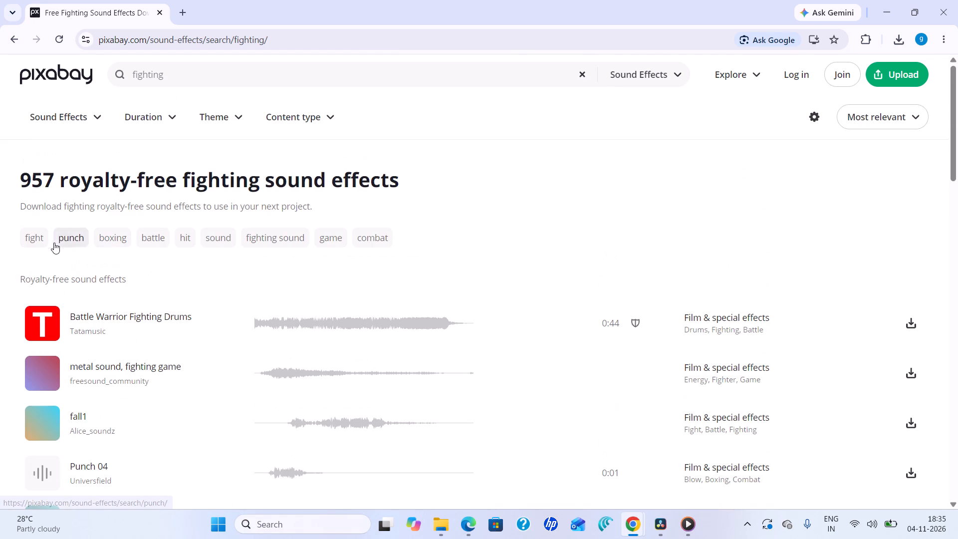
Open the related "fight" sound effects from the suggested searches.
click(46, 240)
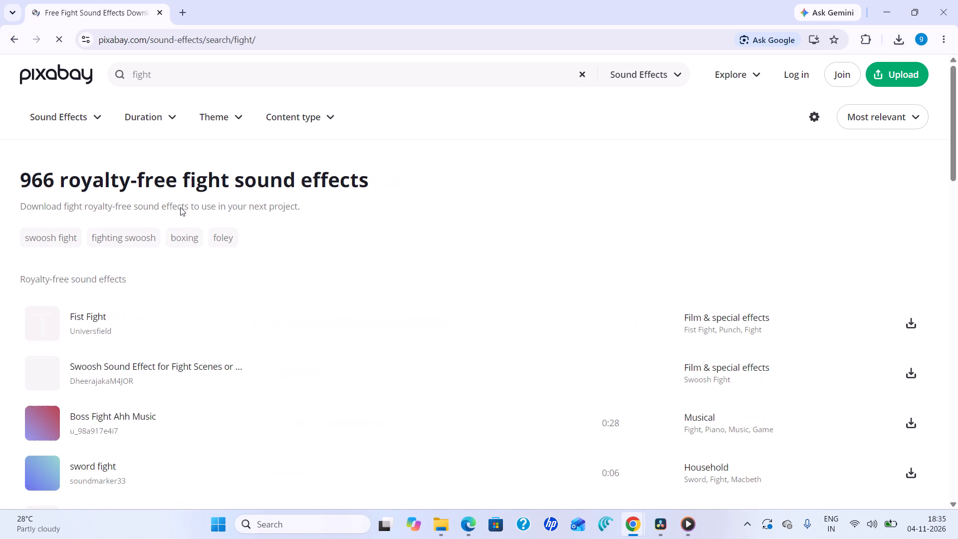
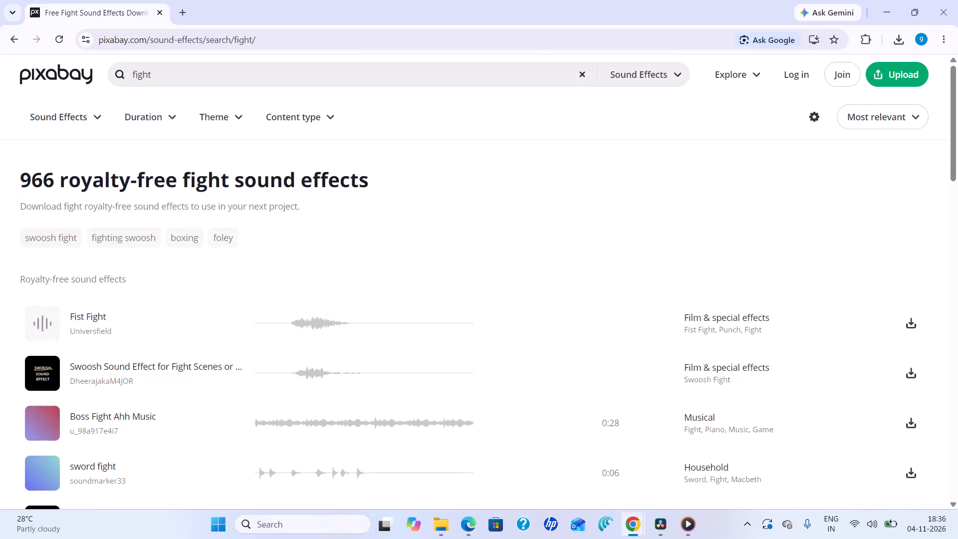
Search the Pixabay sound effects for "two people walking".
click(412, 78)
key(BackSpace)
key(BackSpace)
key(BackSpace)
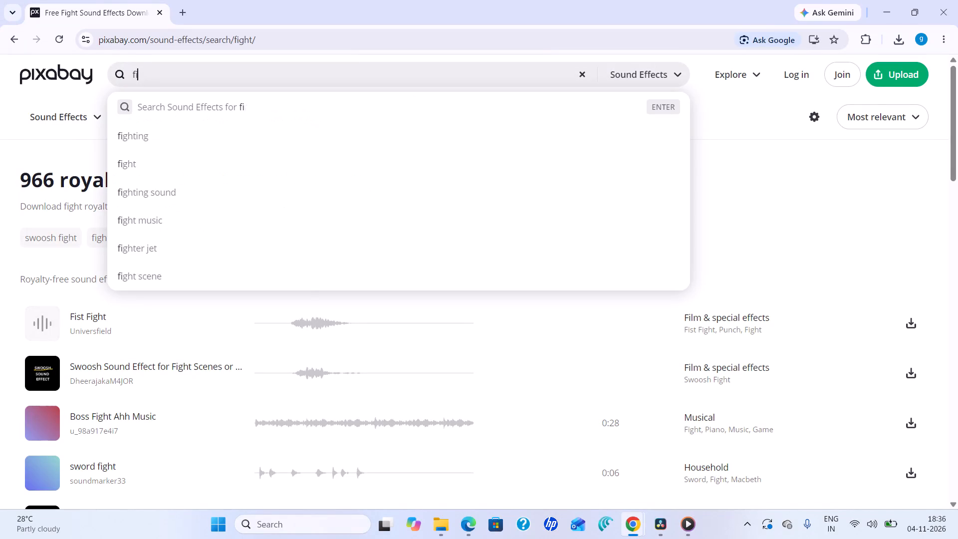
key(BackSpace)
key(BackSpace)
text(two)
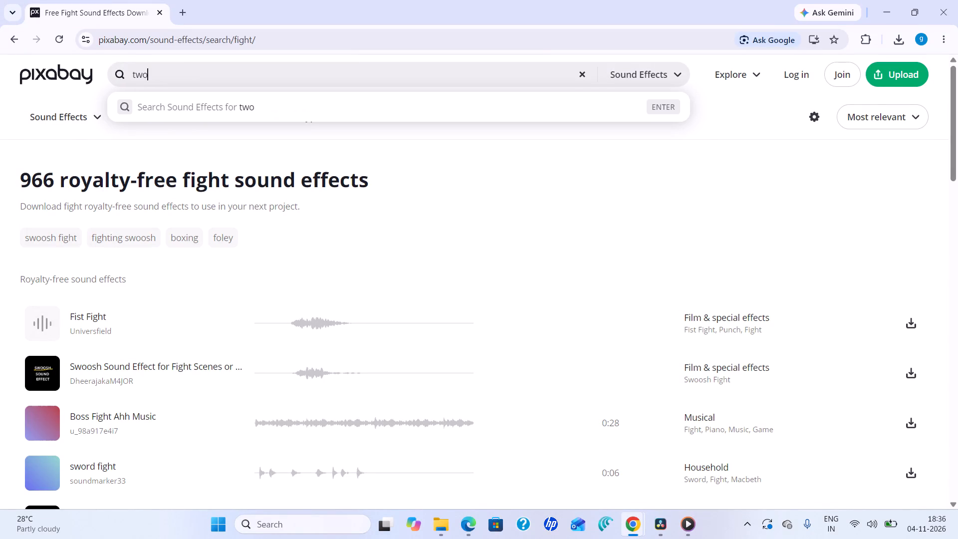
key(space)
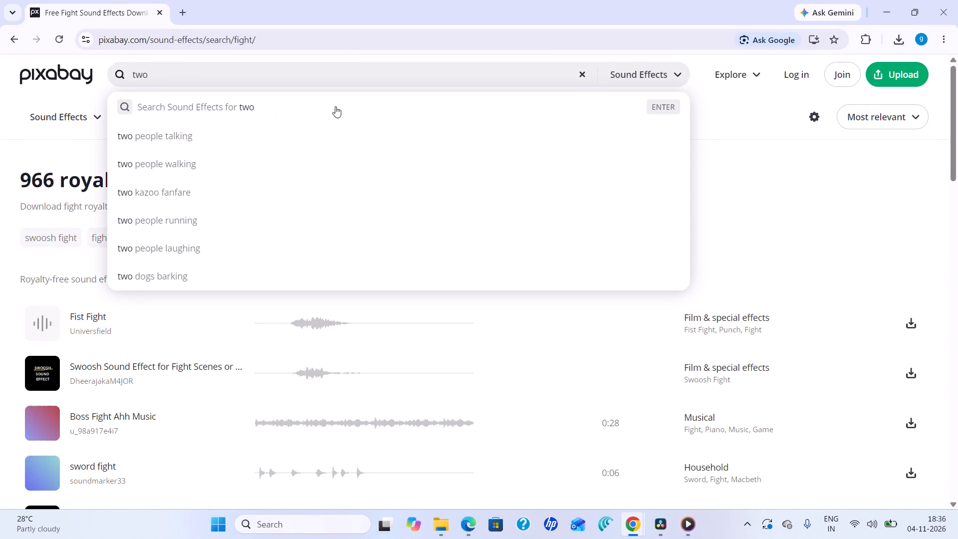
click(229, 160)
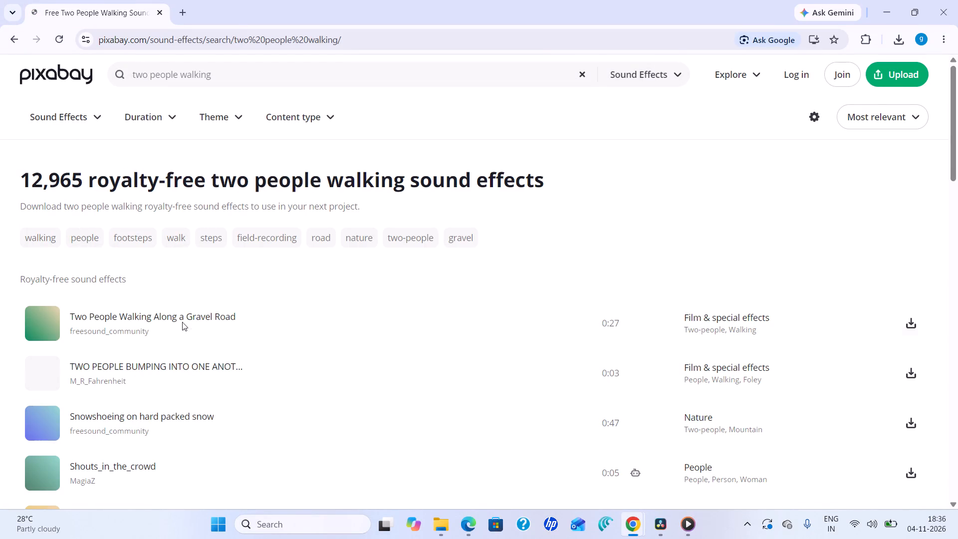
Preview the sound effect Two People Walking Along a Gravel Road while glancing over the other walking results, and pause it.
click(50, 322)
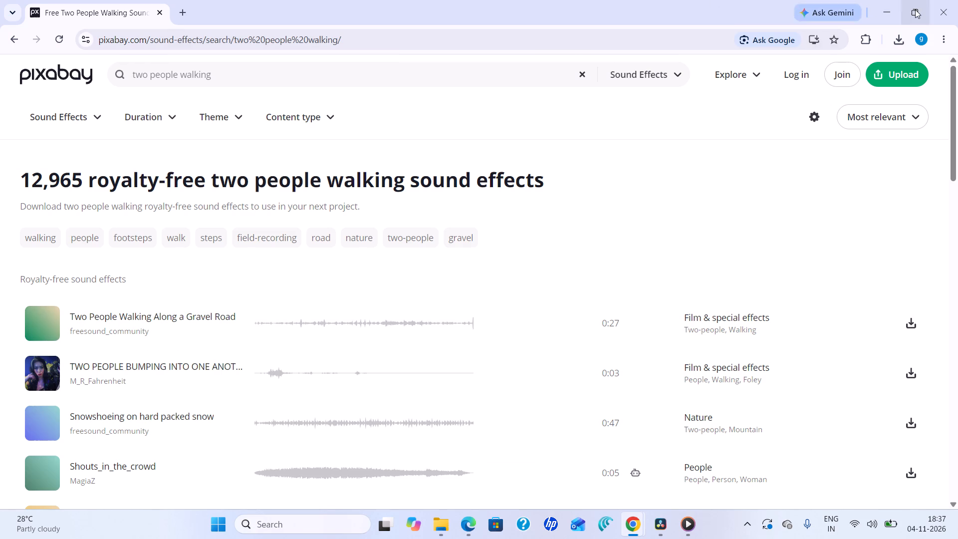
click(889, 8)
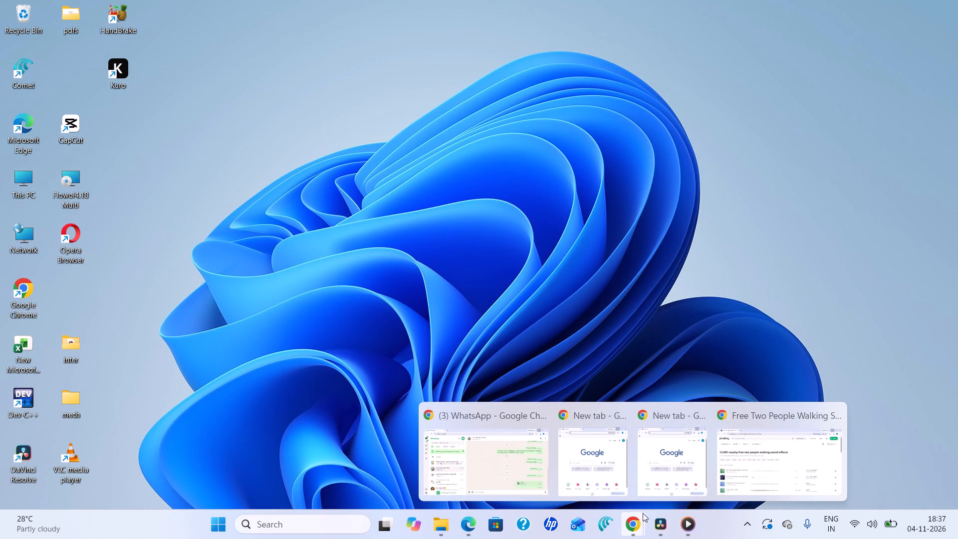
click(792, 459)
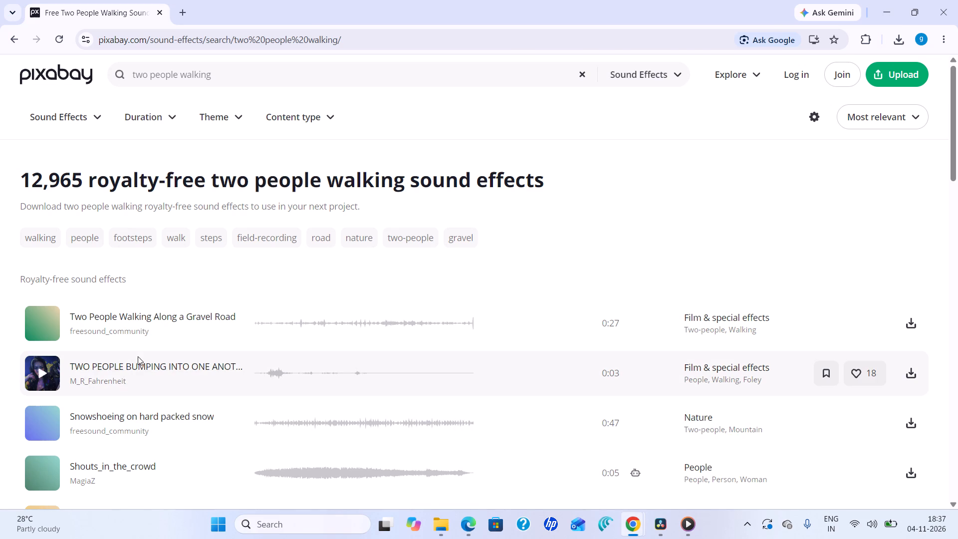
click(26, 319)
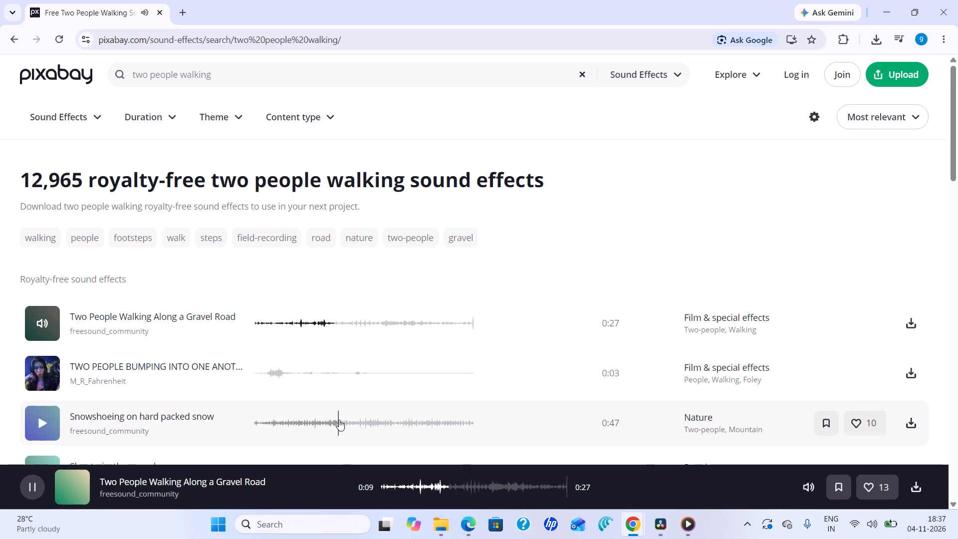
scroll(339, 420, down, 1)
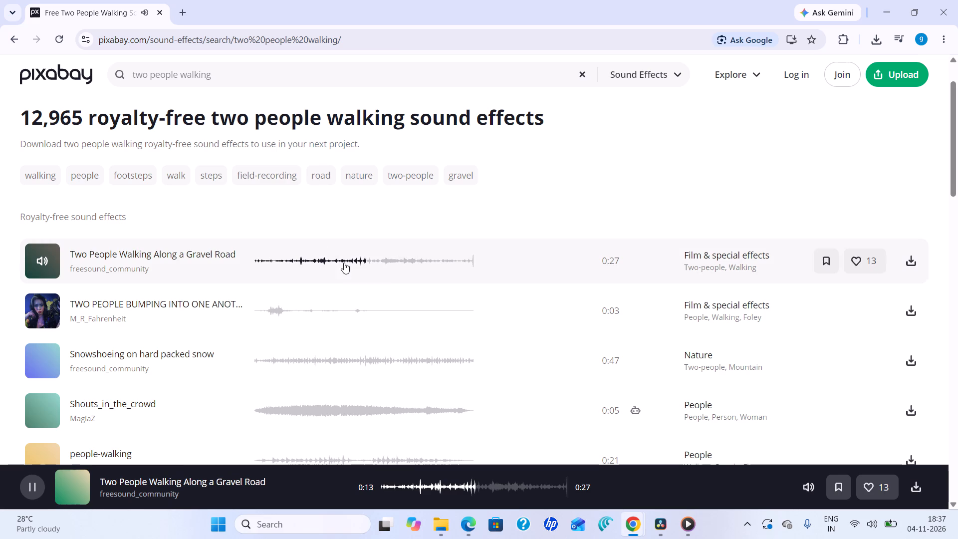
scroll(188, 345, down, 2)
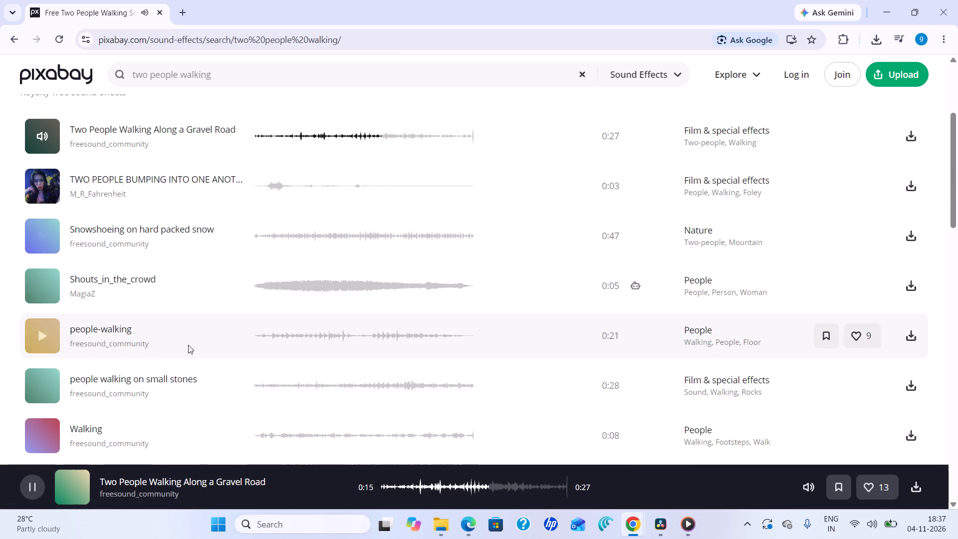
scroll(266, 341, down, 2)
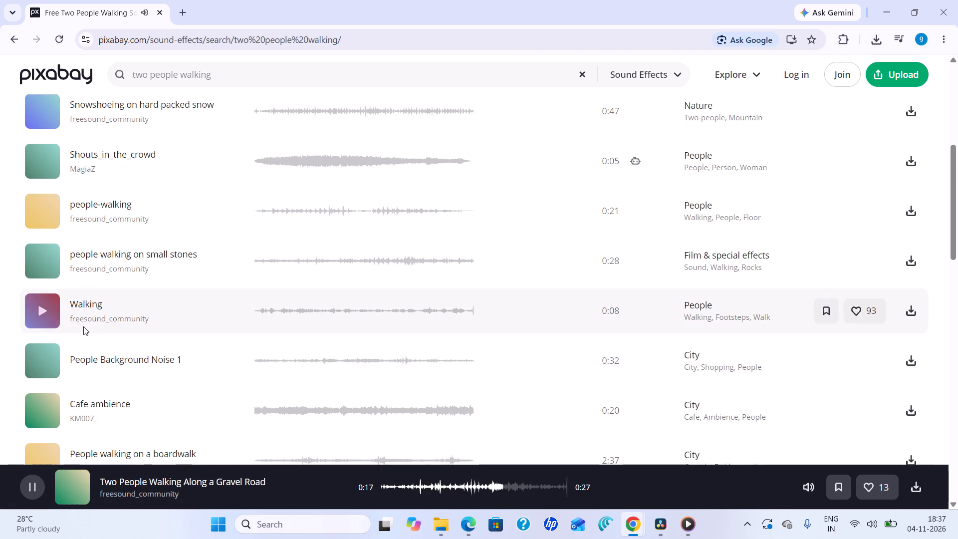
scroll(257, 357, up, 8)
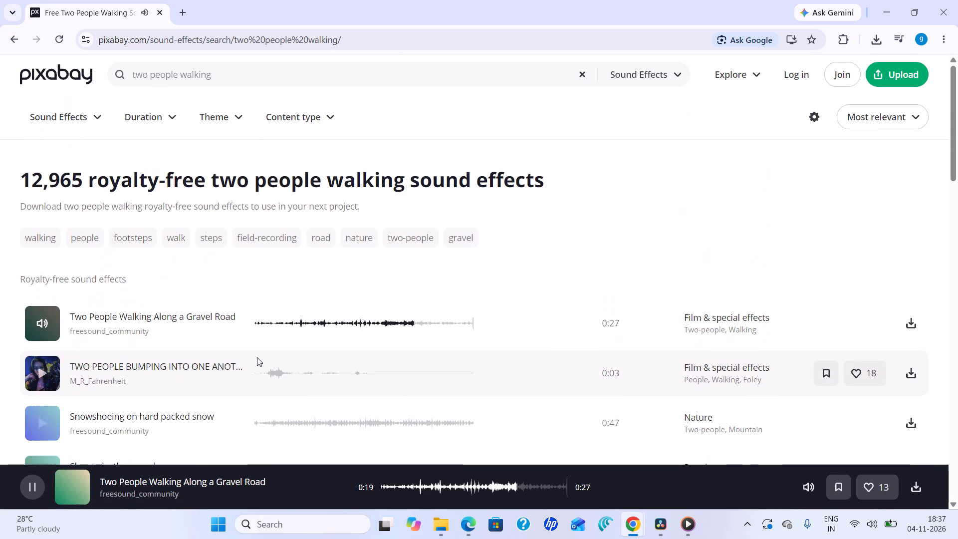
scroll(257, 357, up, 6)
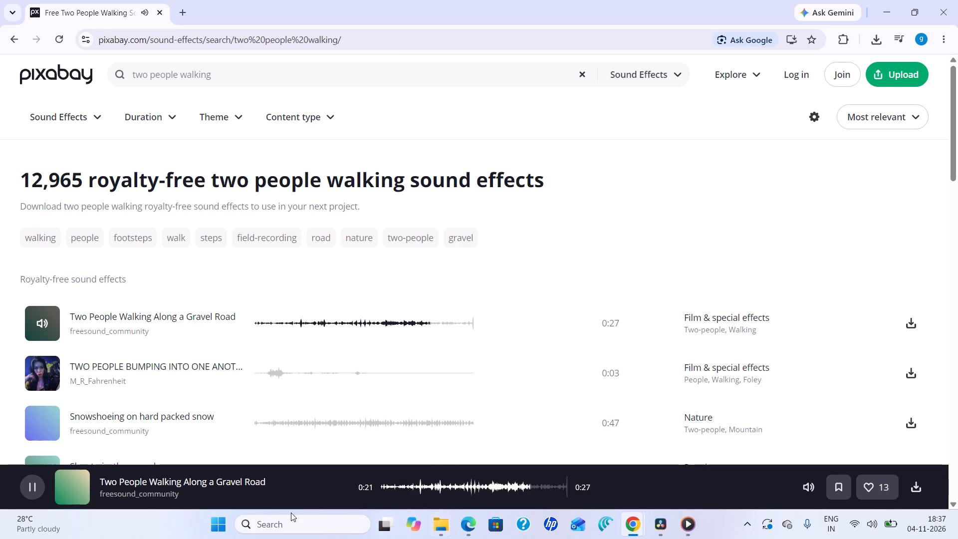
click(34, 490)
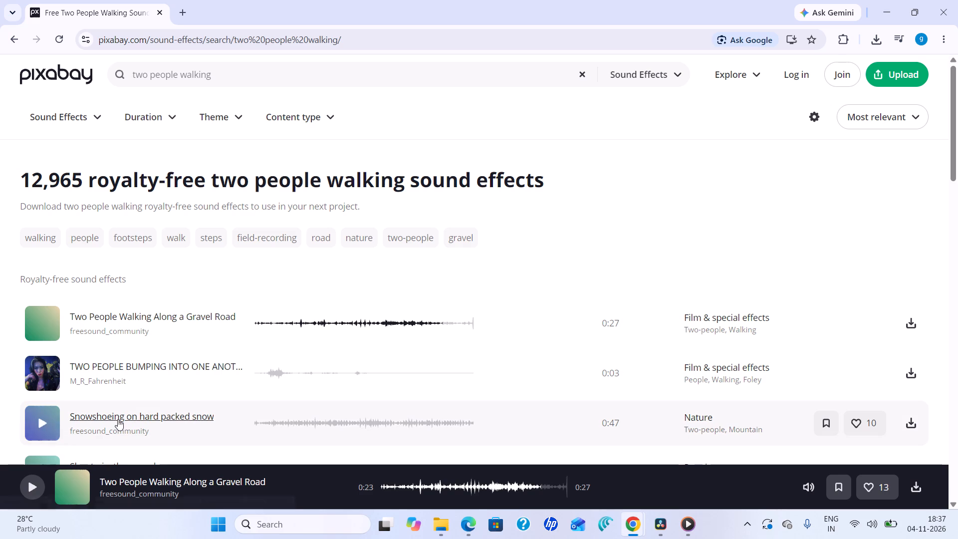
Glance over the nearby results, resume the gravel road walking preview briefly, and pause it again.
scroll(215, 341, down, 2)
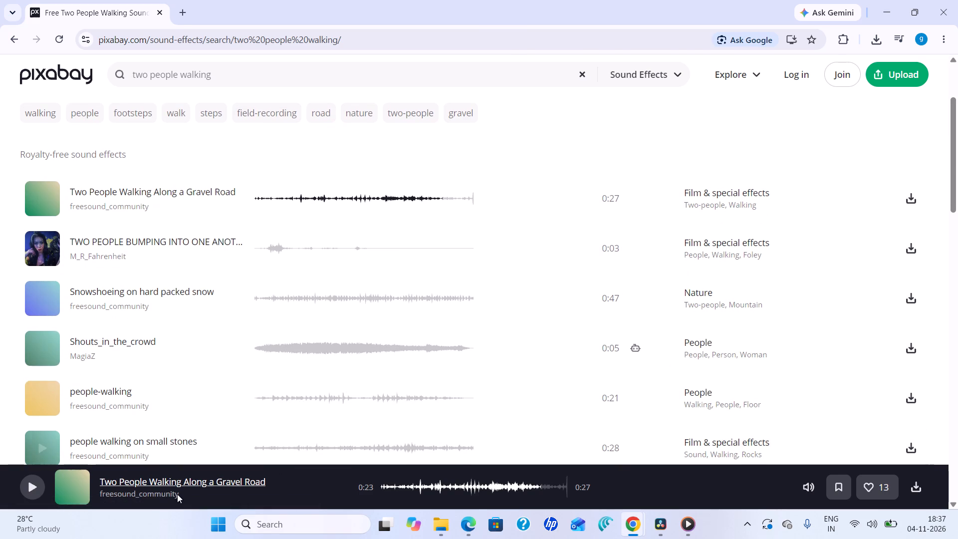
scroll(217, 363, down, 1)
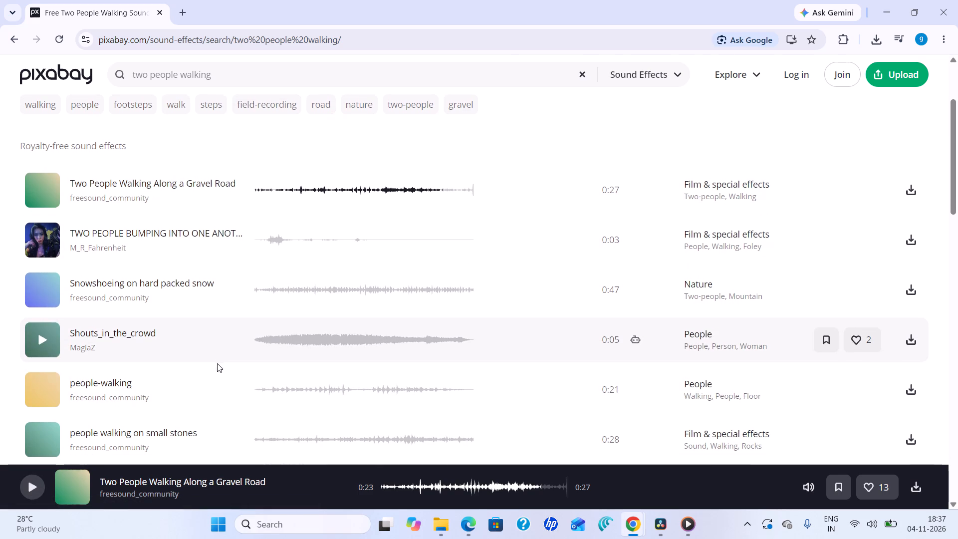
scroll(241, 171, up, 2)
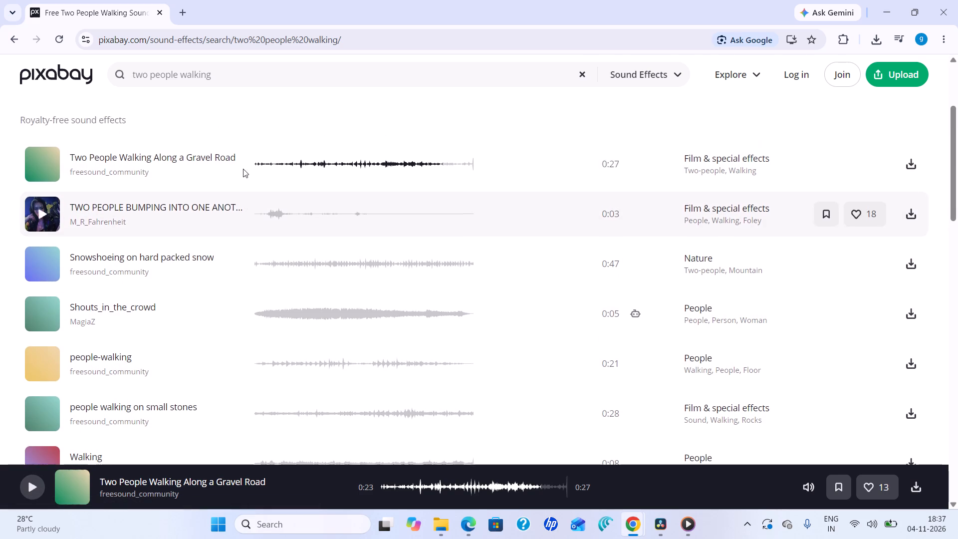
scroll(244, 165, up, 2)
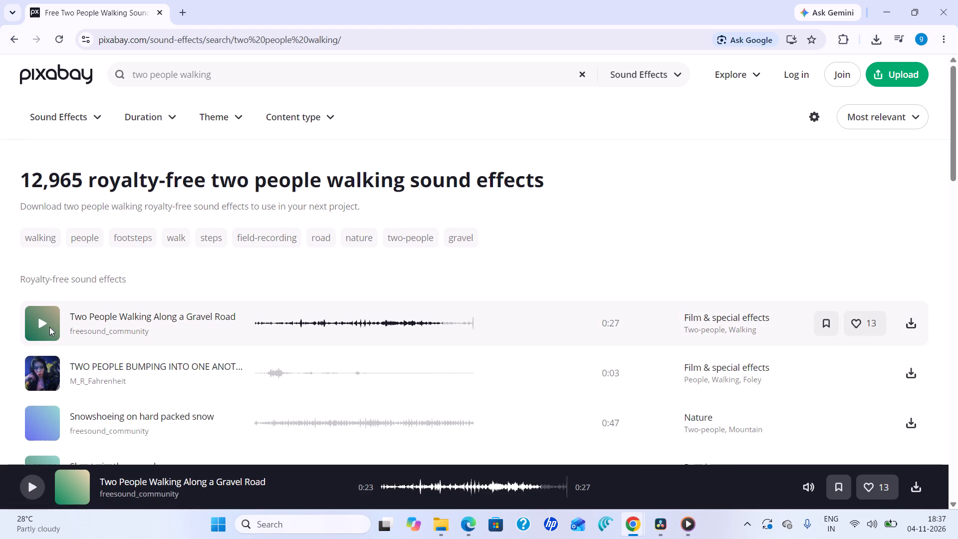
click(53, 318)
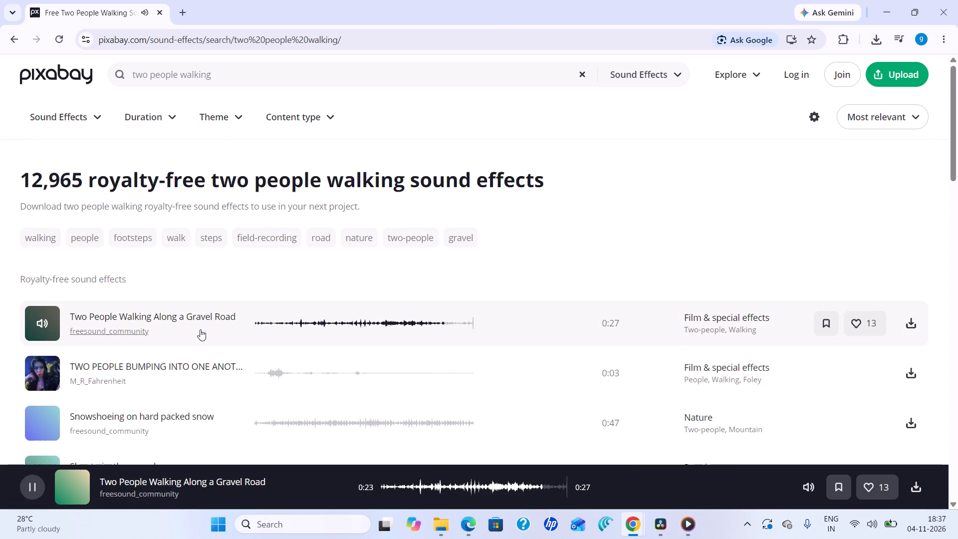
click(31, 488)
Look through the first page of two people walking results for footstep sounds that could suit the video.
scroll(152, 395, down, 3)
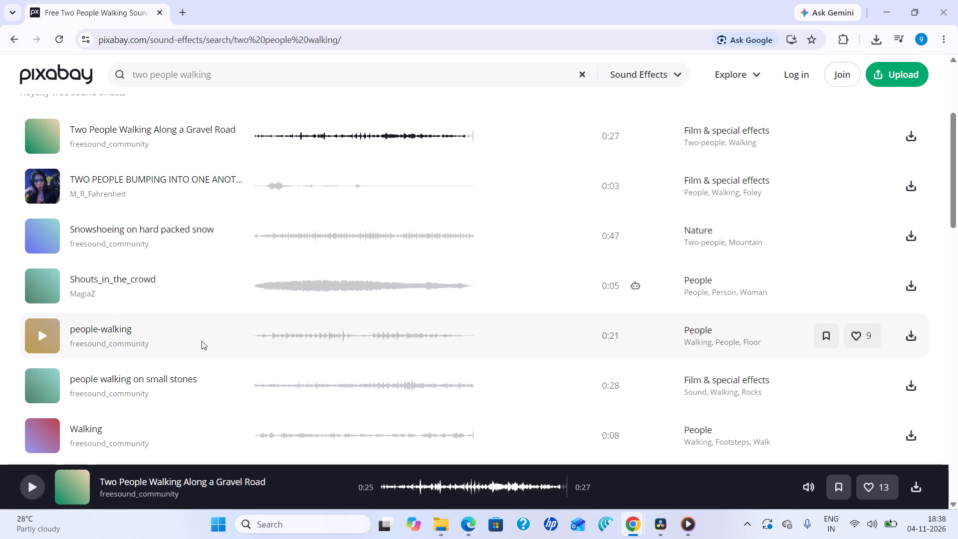
scroll(199, 340, up, 6)
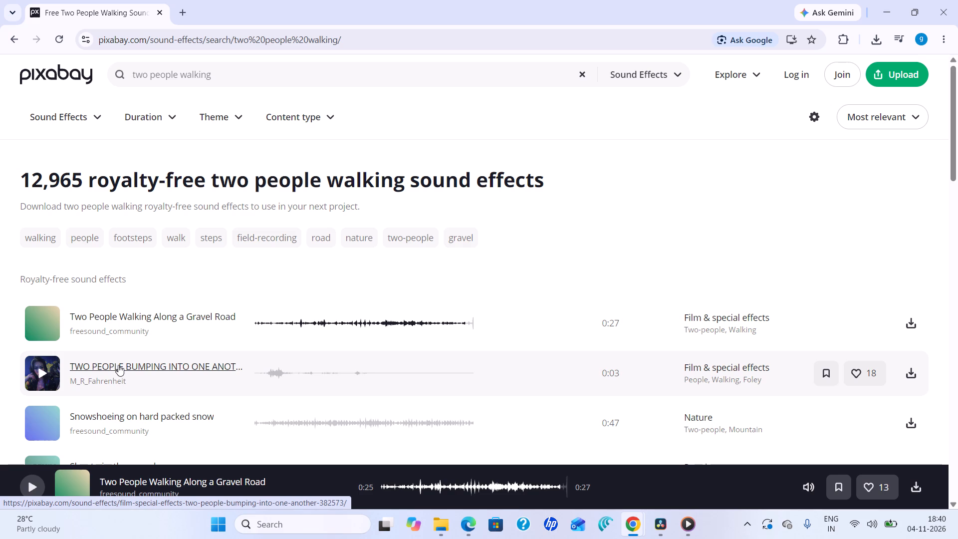
scroll(274, 406, down, 6)
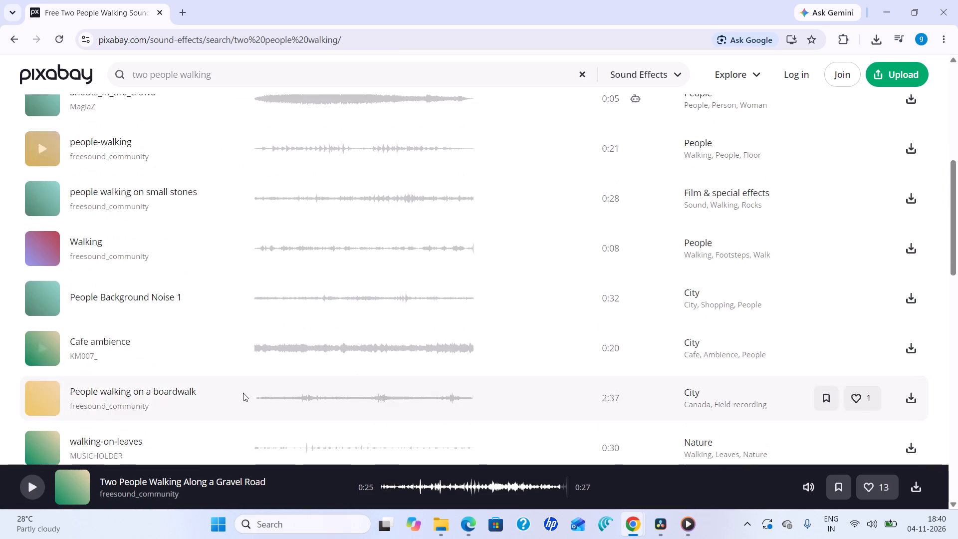
scroll(243, 393, down, 5)
scroll(243, 393, up, 7)
scroll(243, 393, down, 4)
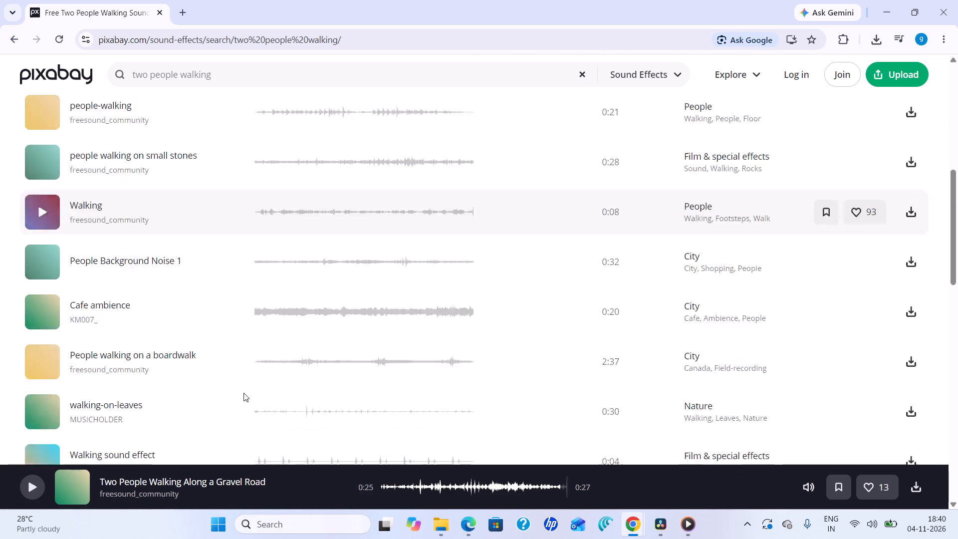
scroll(243, 393, down, 9)
scroll(289, 301, up, 2)
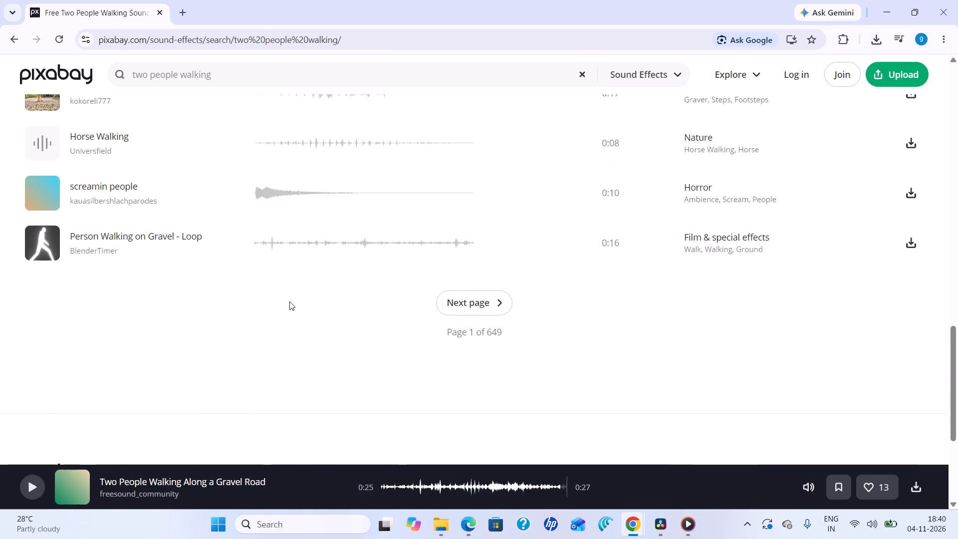
scroll(289, 301, up, 2)
scroll(142, 386, up, 7)
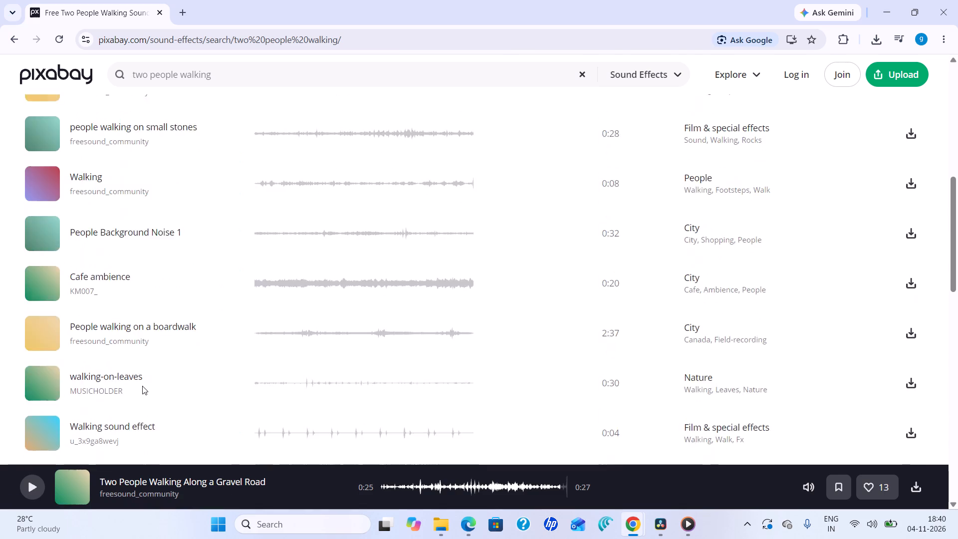
scroll(142, 386, up, 9)
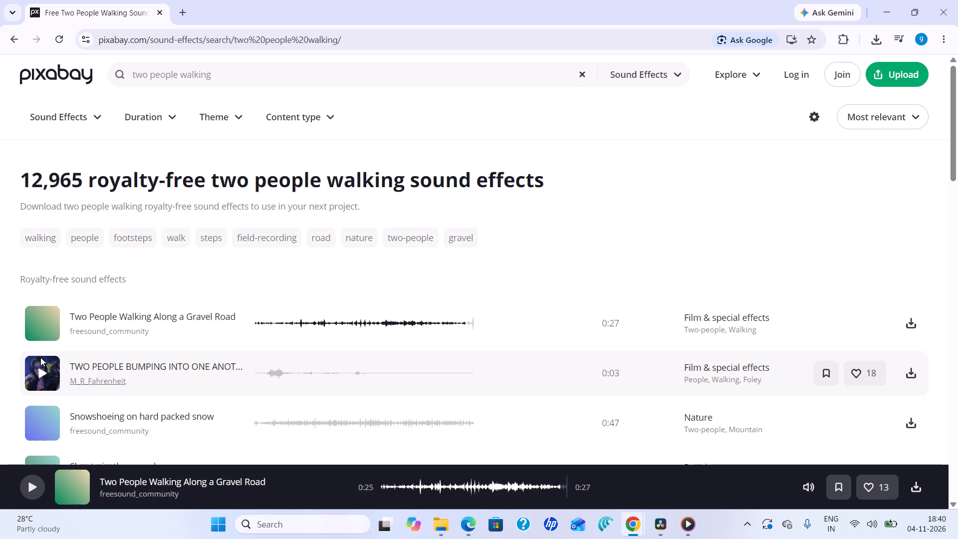
Play the rest of Two People Walking Along a Gravel Road, replay it from its beginning, and pause it.
click(46, 329)
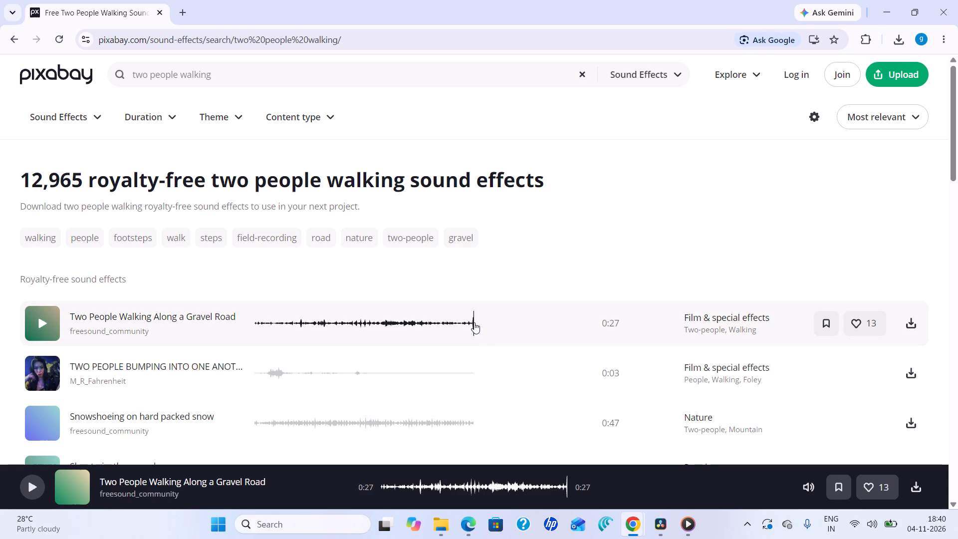
drag(474, 322, 235, 339)
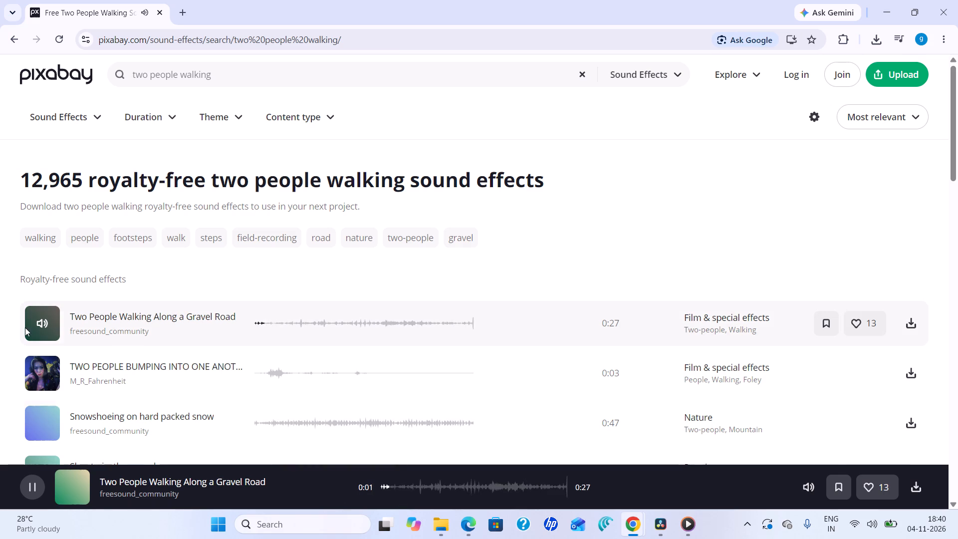
click(35, 325)
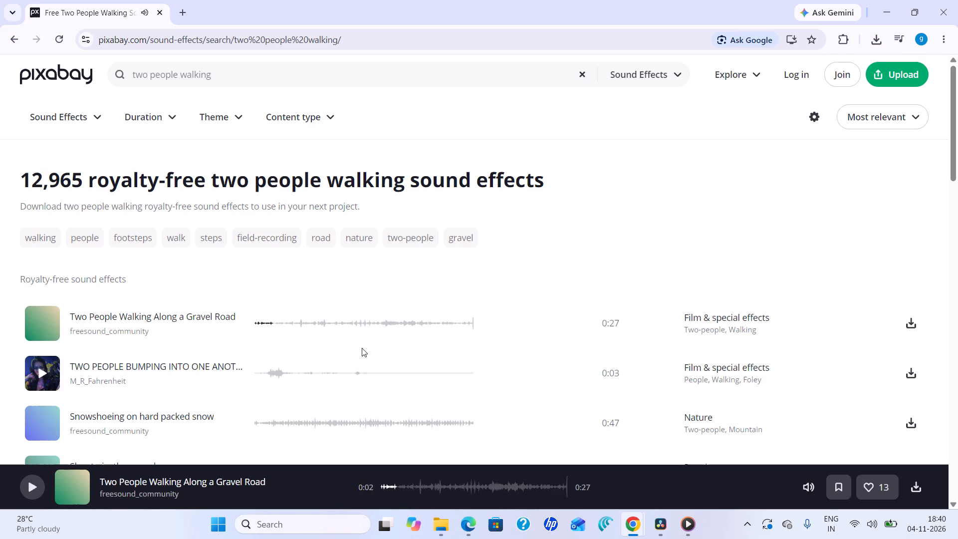
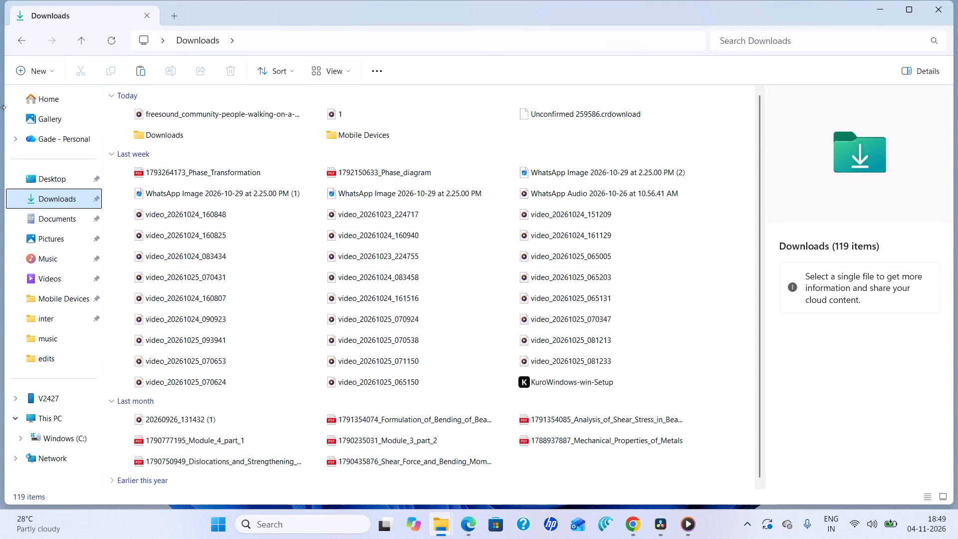
Switch to DaVinci Resolve and give the timeline area more height by shrinking the viewer above it.
click(884, 10)
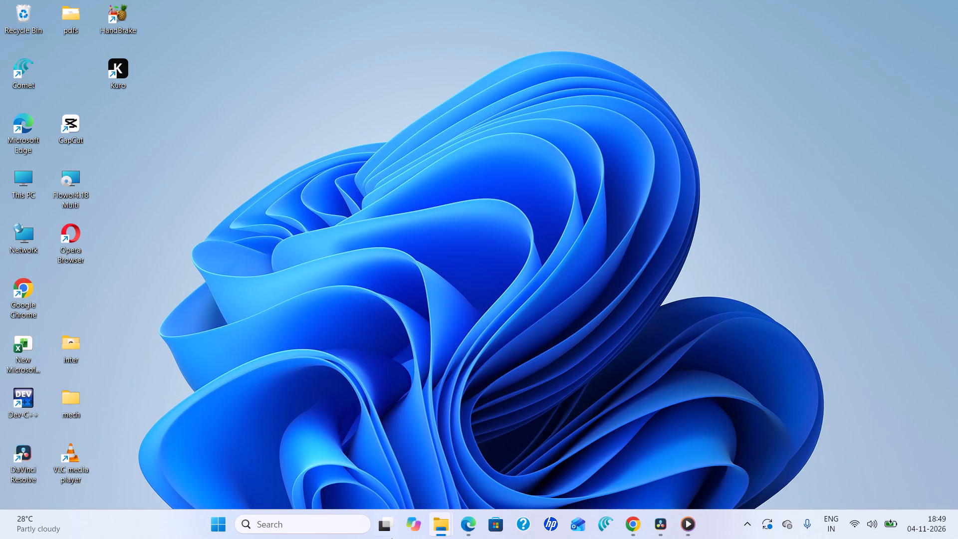
click(659, 531)
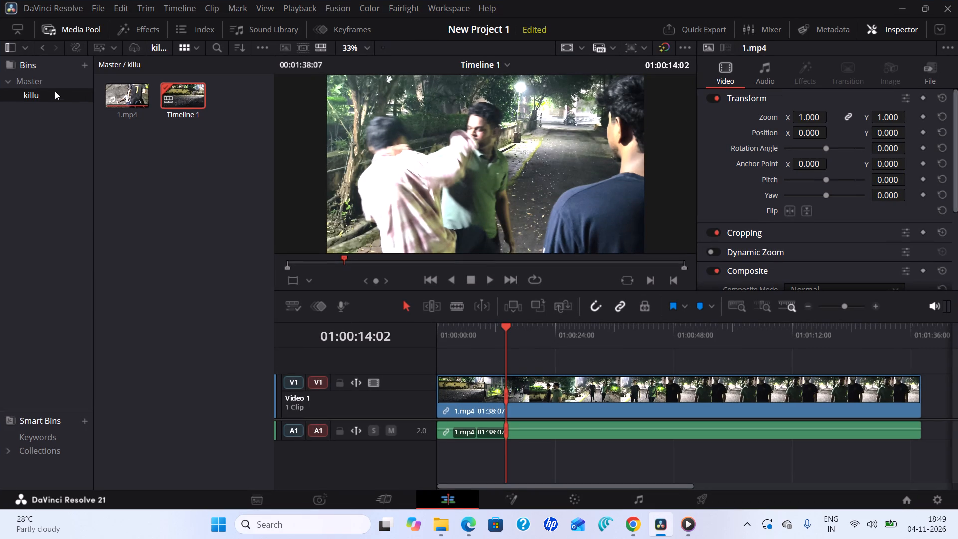
scroll(416, 387, down, 4)
drag(506, 321, 474, 333)
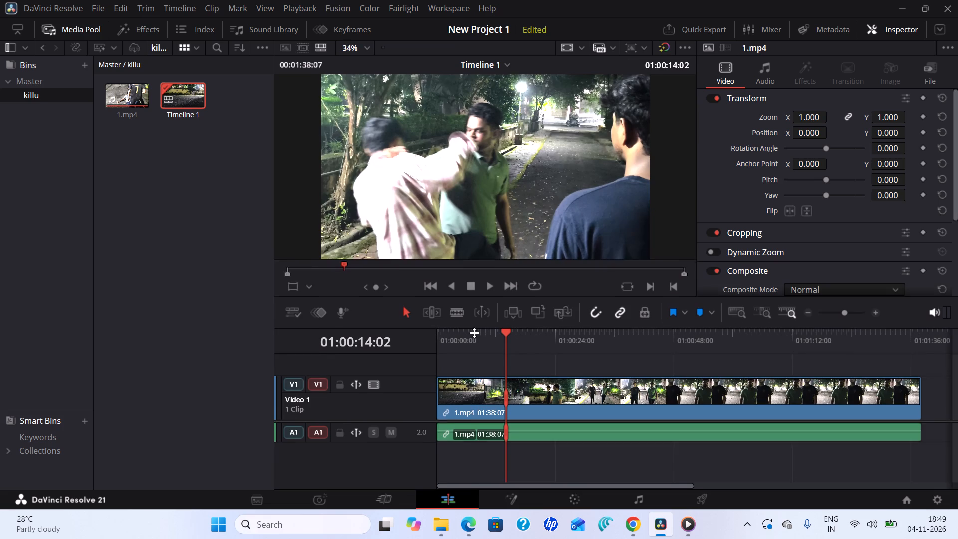
drag(474, 333, 473, 370)
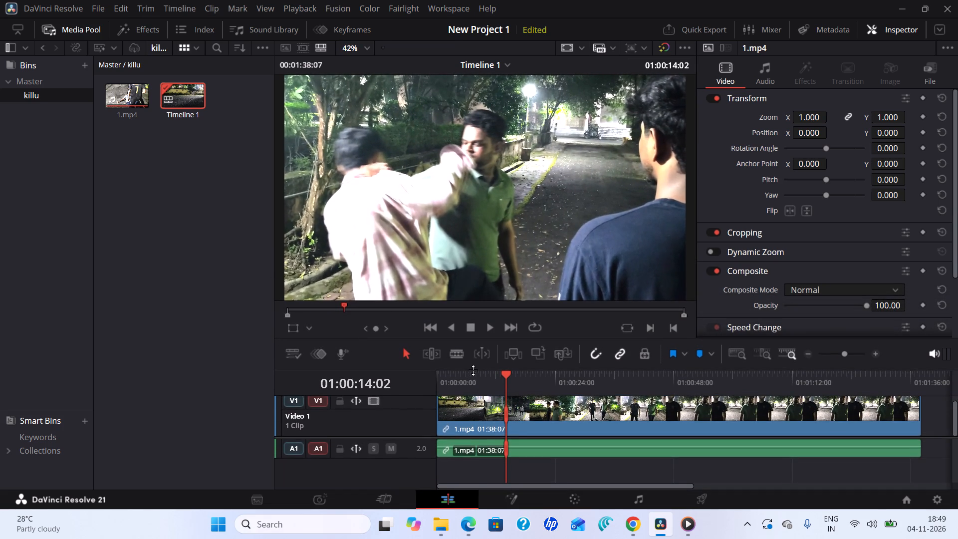
drag(473, 370, 474, 383)
drag(496, 368, 498, 285)
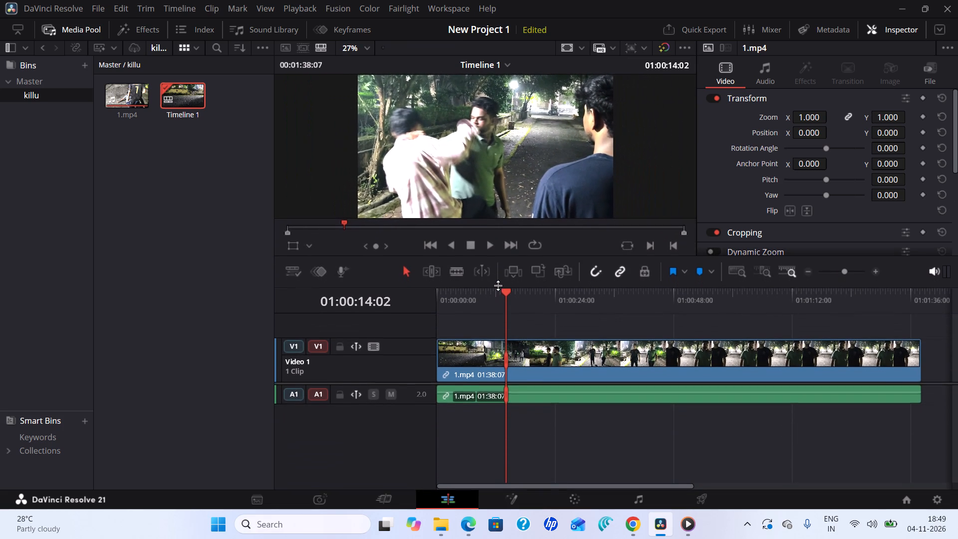
drag(498, 285, 498, 279)
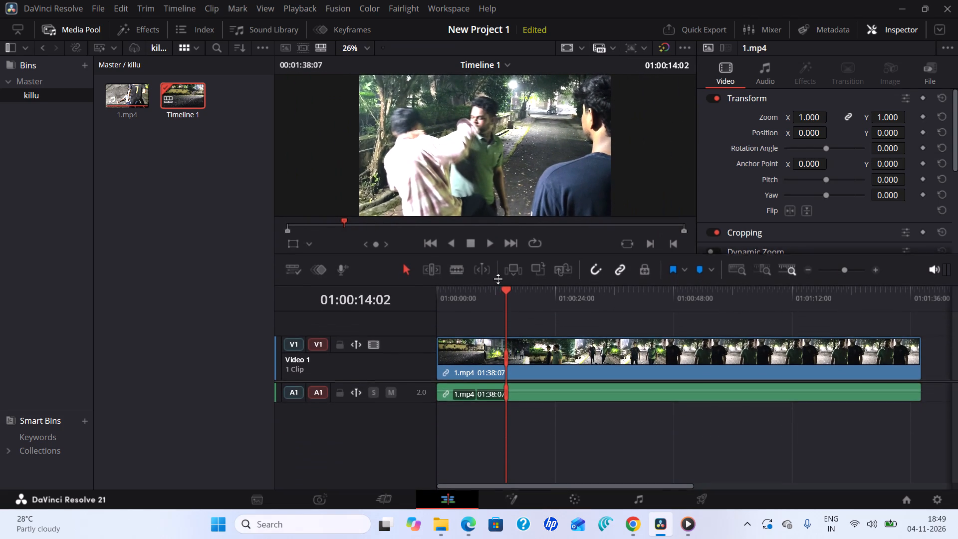
drag(498, 279, 500, 245)
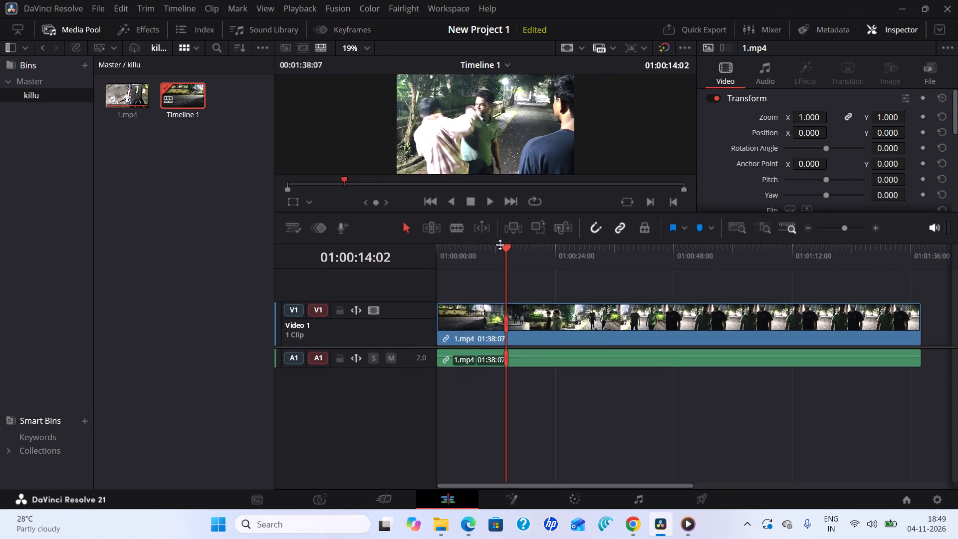
drag(500, 245, 499, 252)
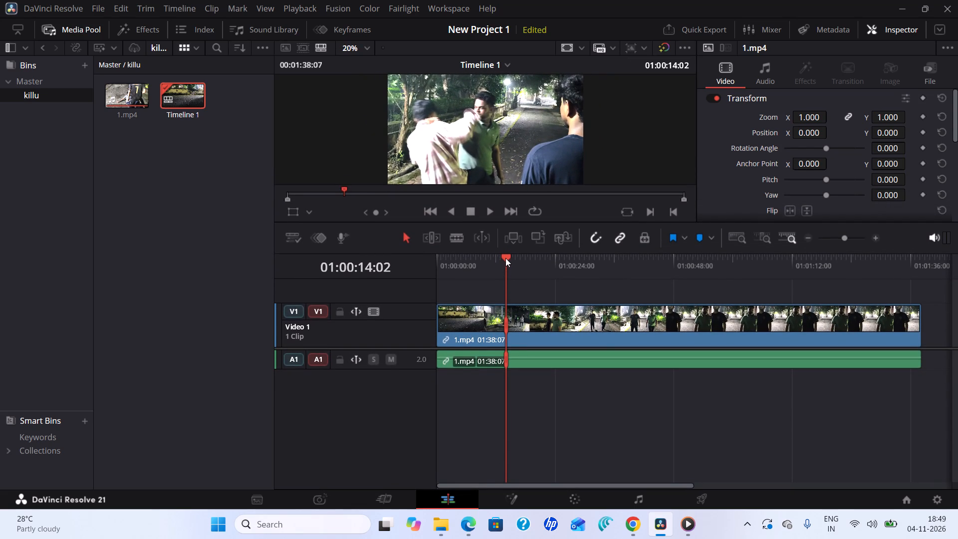
Play the opening seconds of Timeline 1 from its start, stop, and return the playhead to 01:00:00:00.
drag(505, 258, 436, 276)
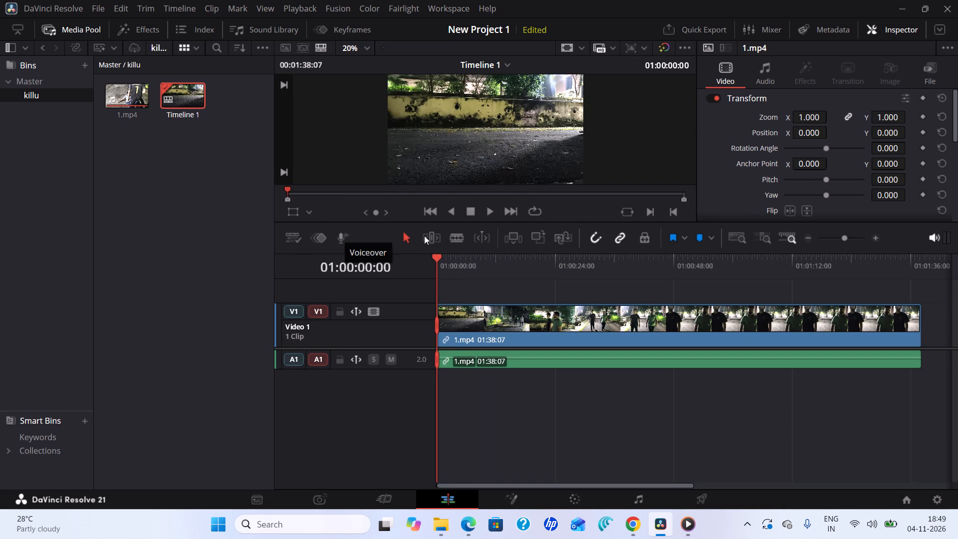
click(491, 213)
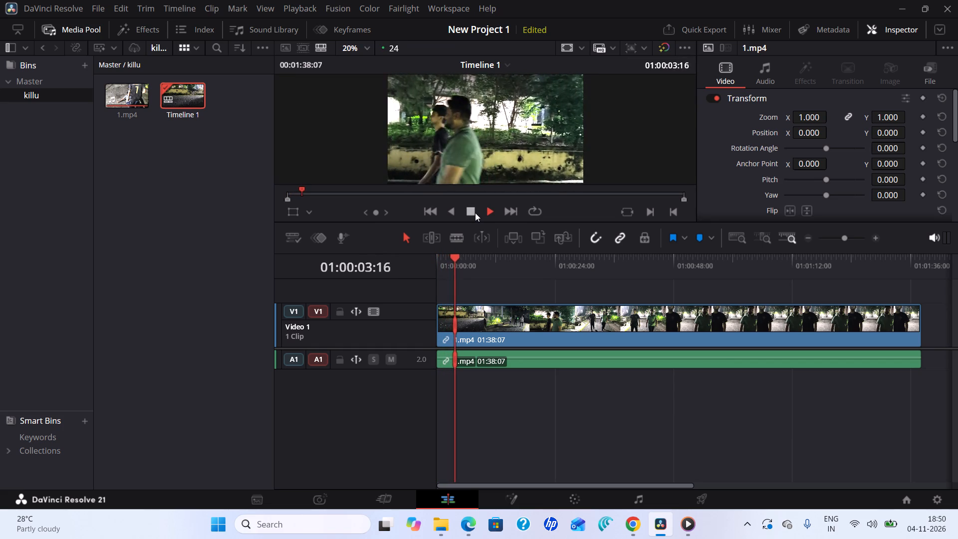
click(473, 212)
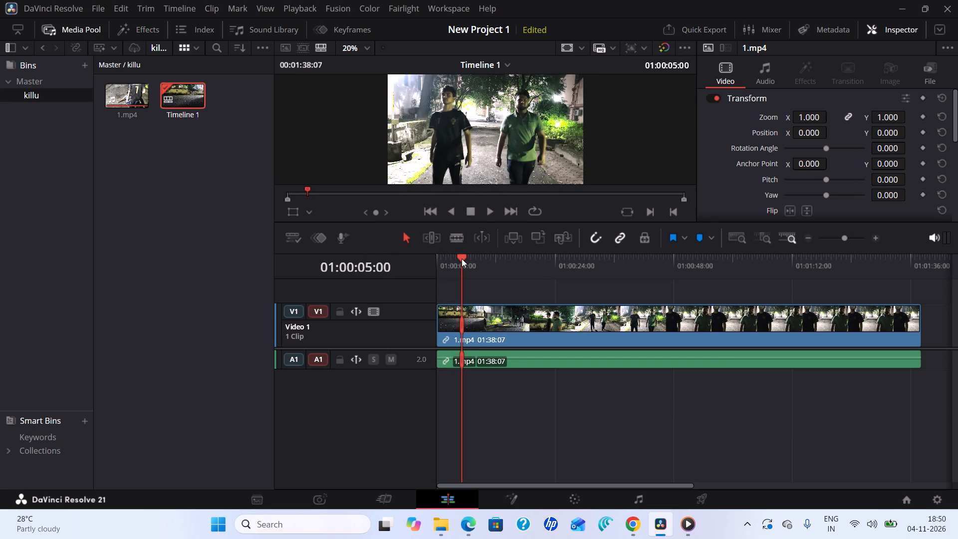
drag(462, 260, 440, 266)
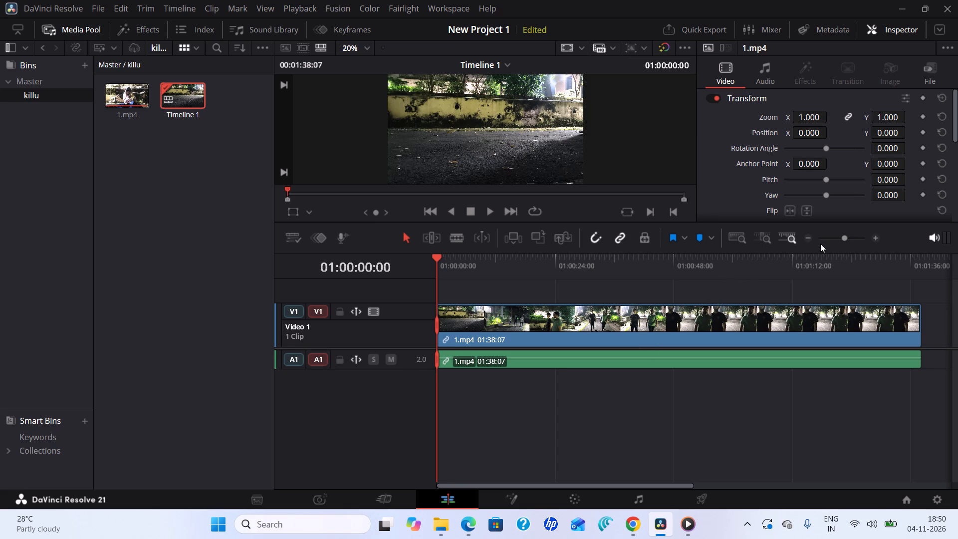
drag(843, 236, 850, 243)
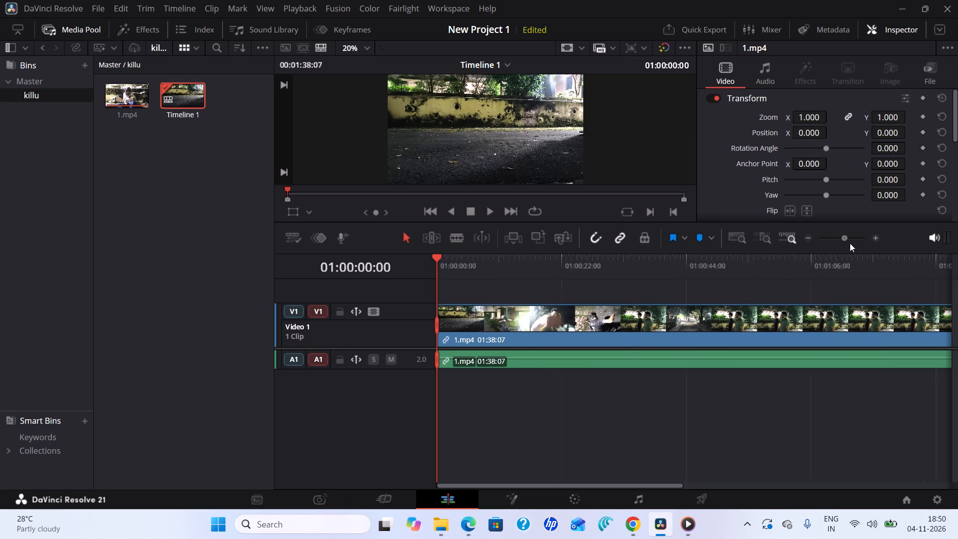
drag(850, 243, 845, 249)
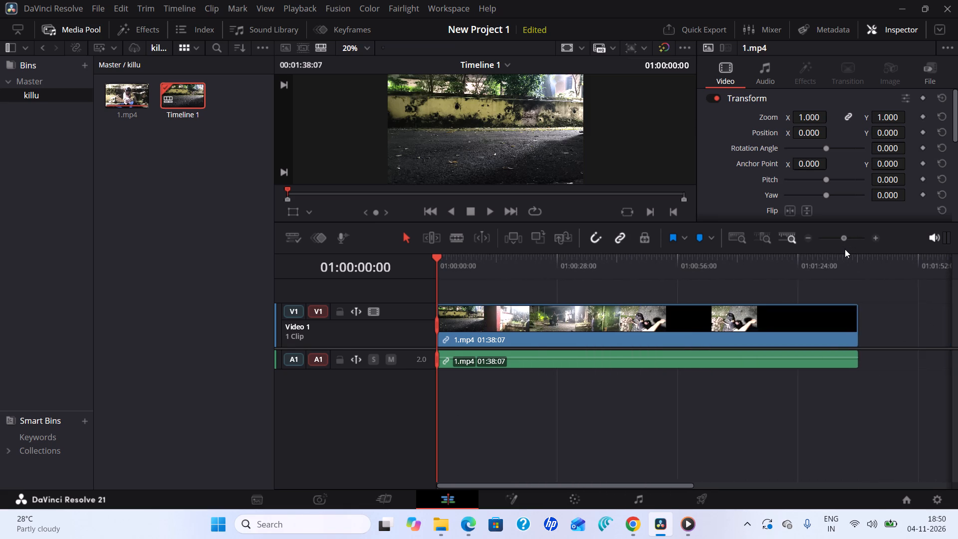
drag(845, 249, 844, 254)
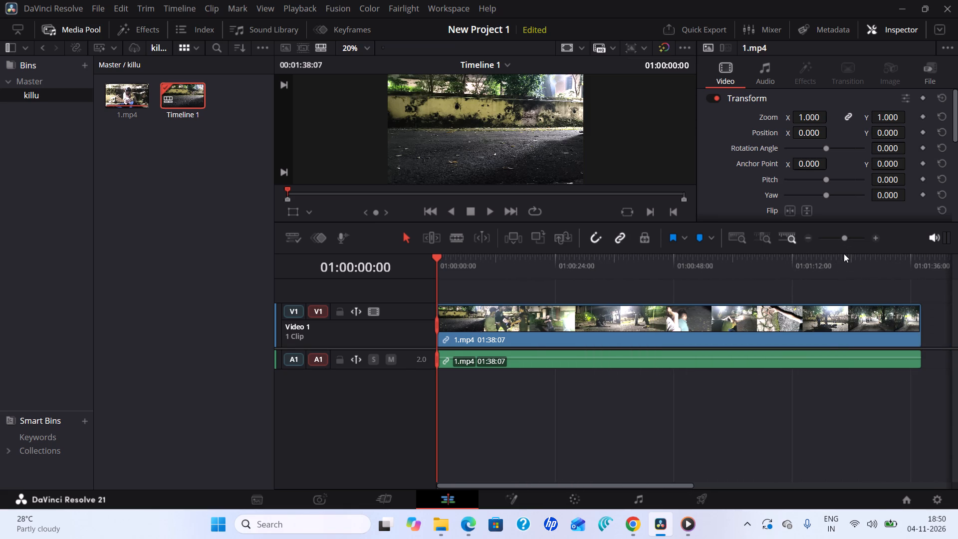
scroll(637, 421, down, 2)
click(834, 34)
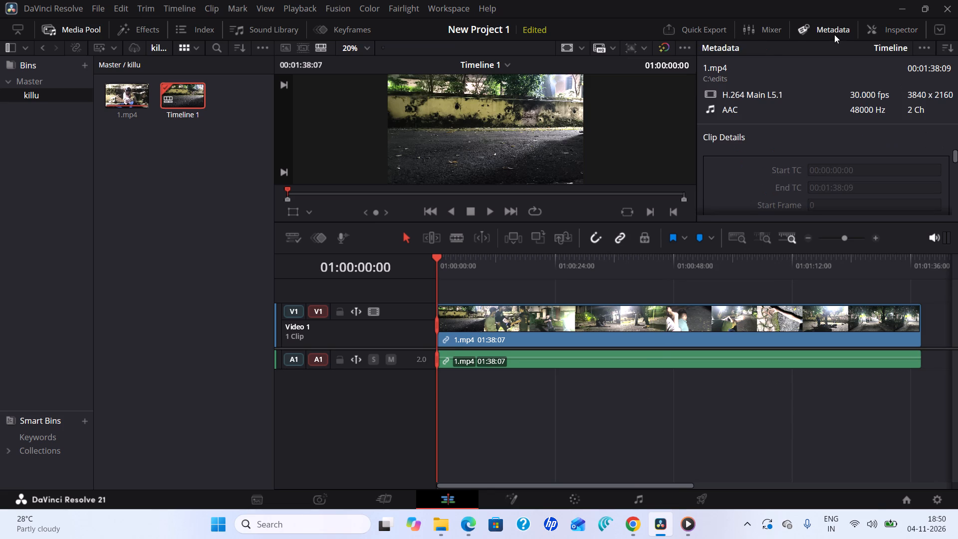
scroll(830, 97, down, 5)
Show the audio mixer beside the timeline.
click(767, 29)
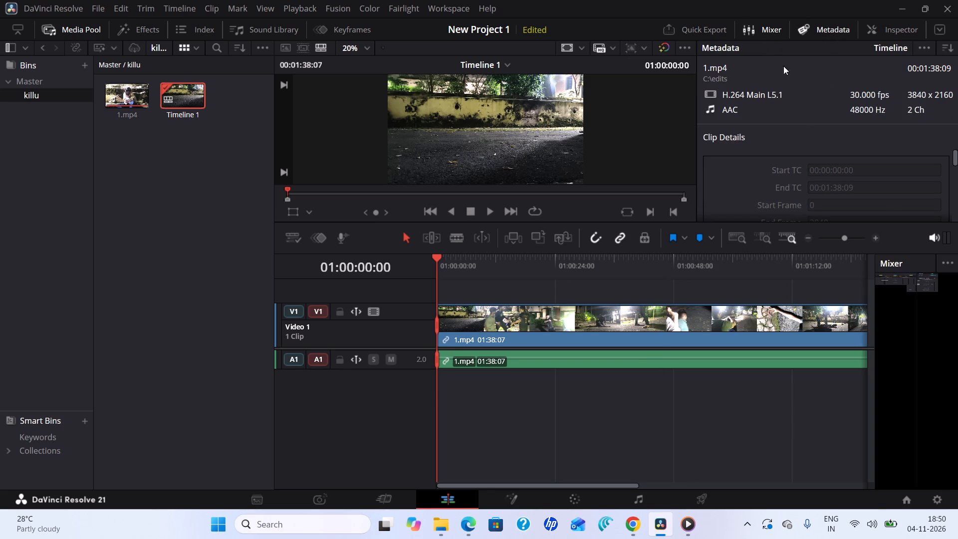
click(704, 29)
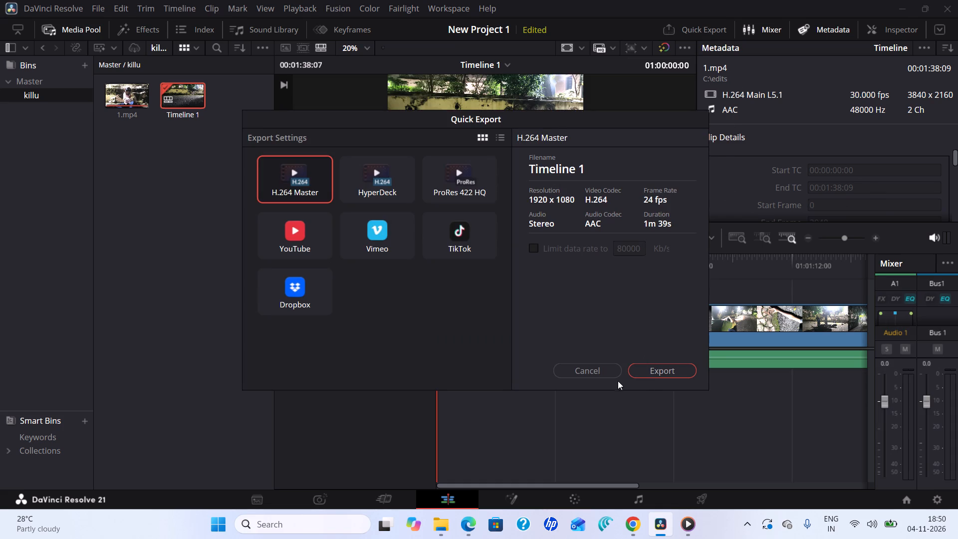
click(600, 368)
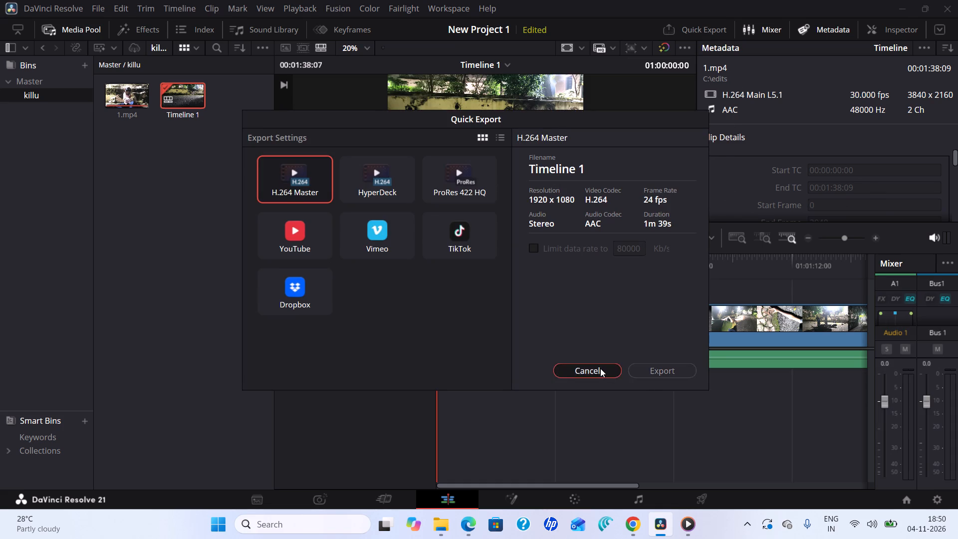
Look through the audio settings of the 1.mp4 clip in the Inspector, from volume down to the equalizer bands.
click(898, 35)
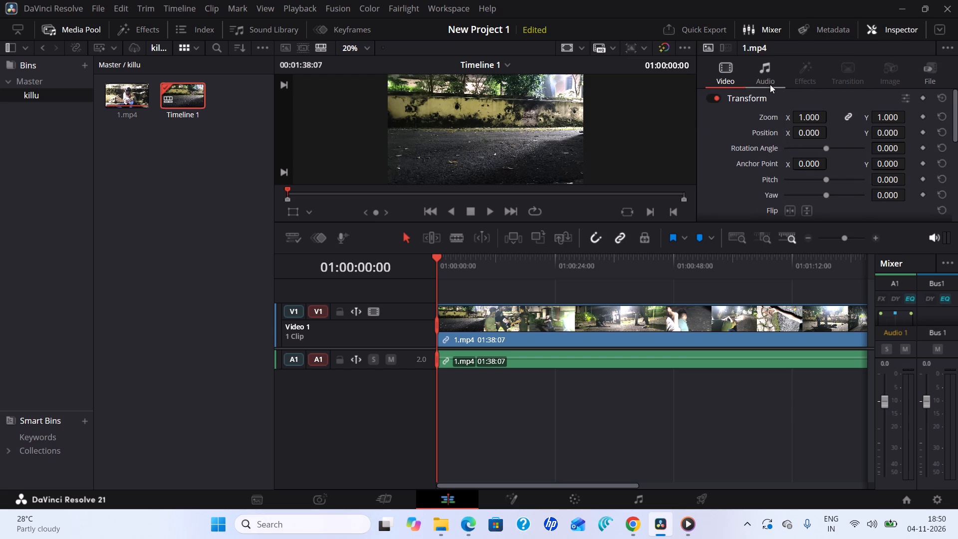
click(768, 78)
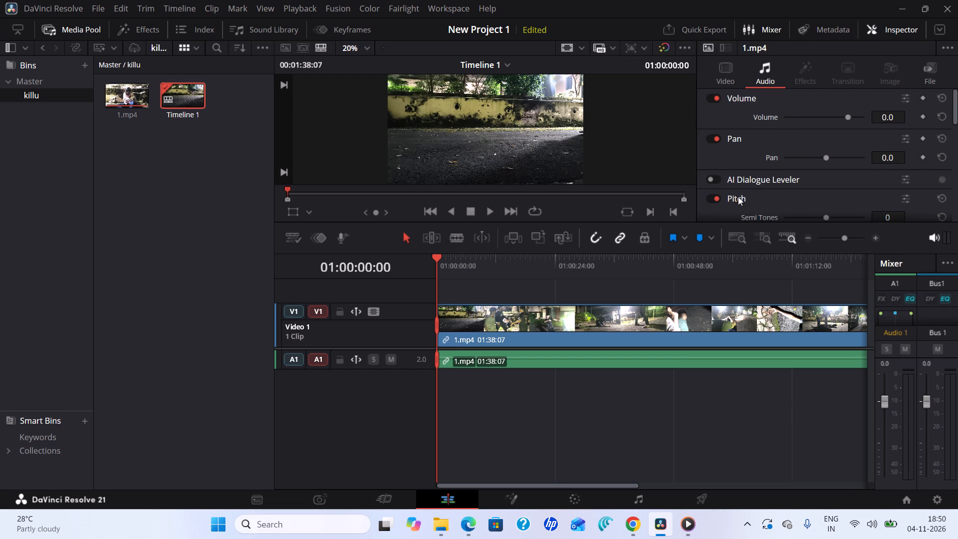
scroll(743, 179, down, 16)
scroll(744, 175, up, 11)
scroll(744, 175, down, 11)
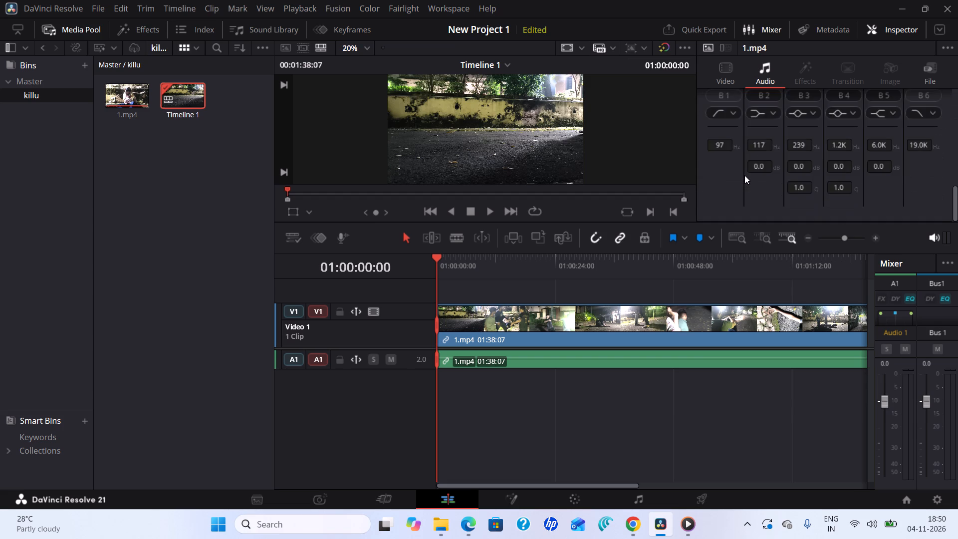
scroll(744, 175, down, 2)
scroll(744, 175, up, 13)
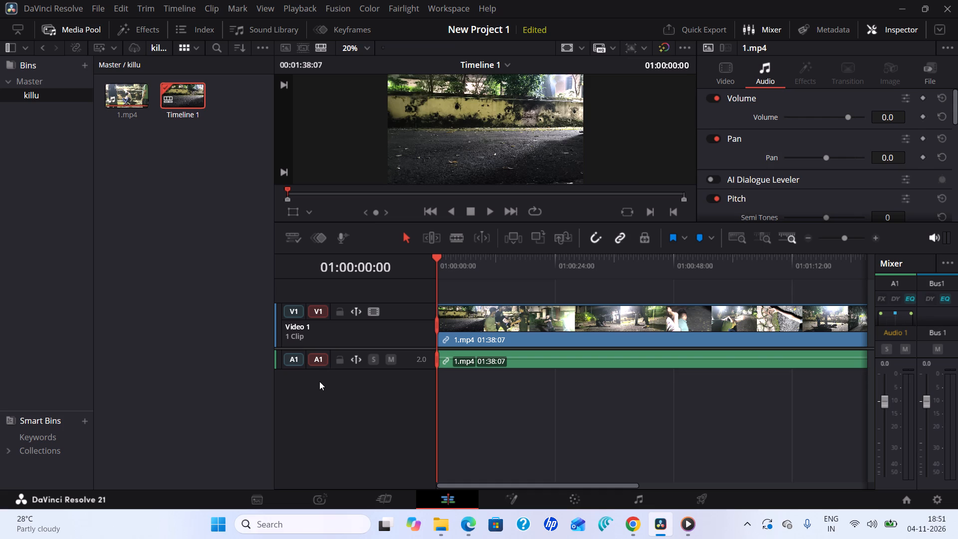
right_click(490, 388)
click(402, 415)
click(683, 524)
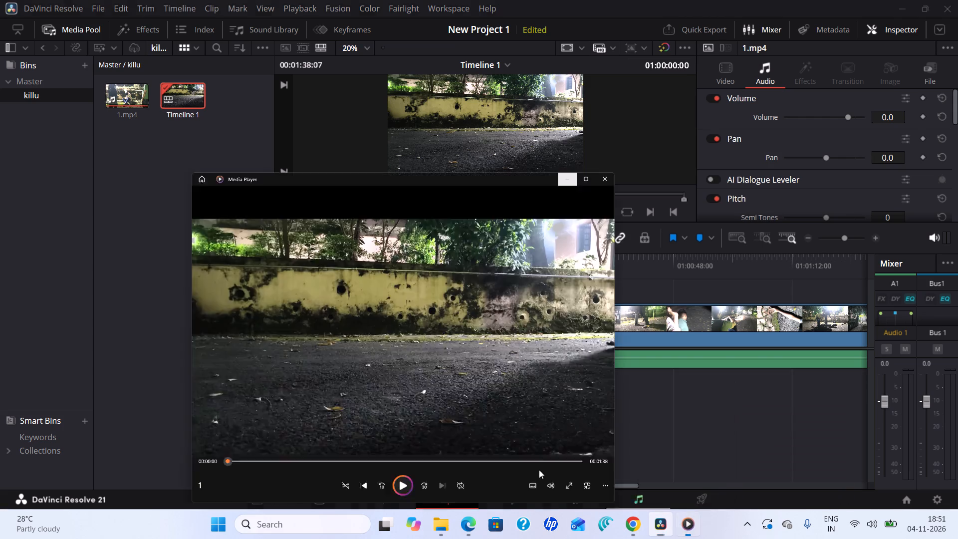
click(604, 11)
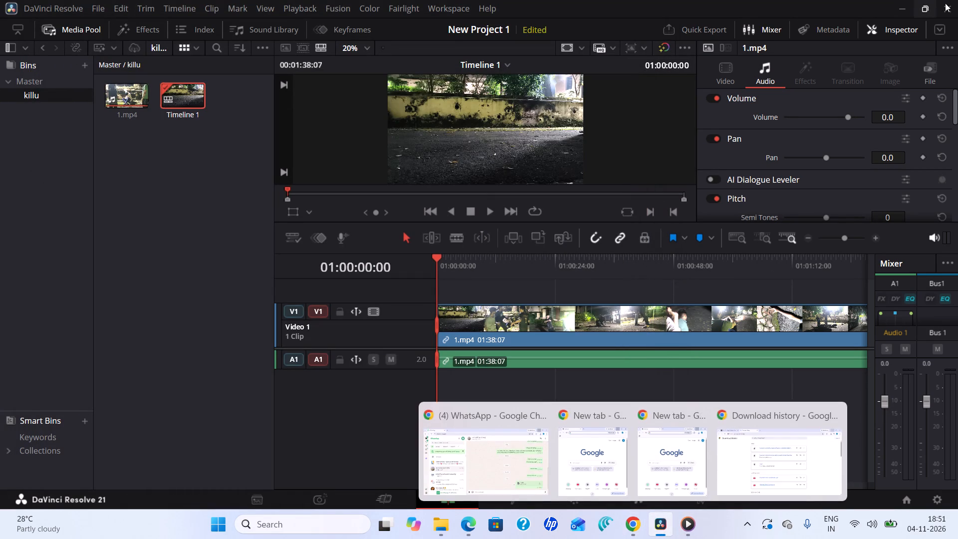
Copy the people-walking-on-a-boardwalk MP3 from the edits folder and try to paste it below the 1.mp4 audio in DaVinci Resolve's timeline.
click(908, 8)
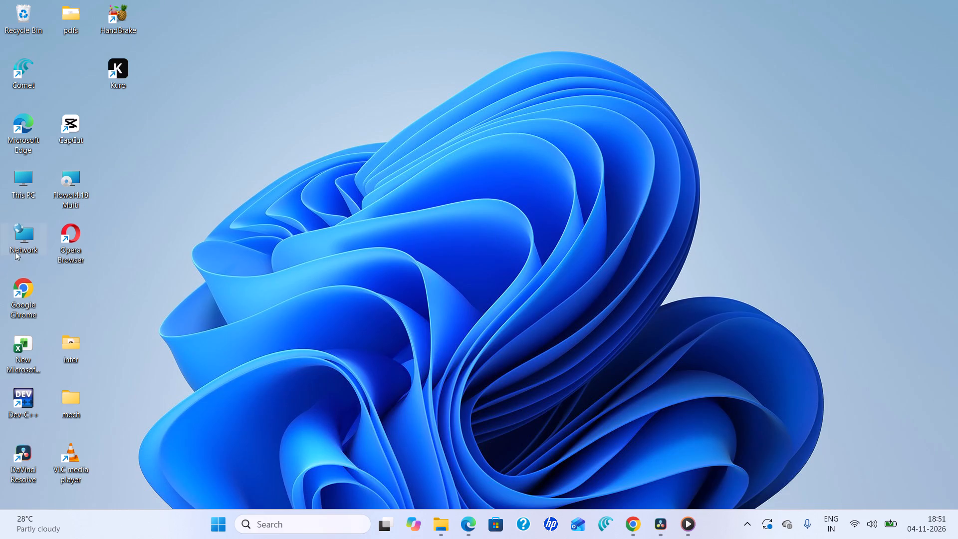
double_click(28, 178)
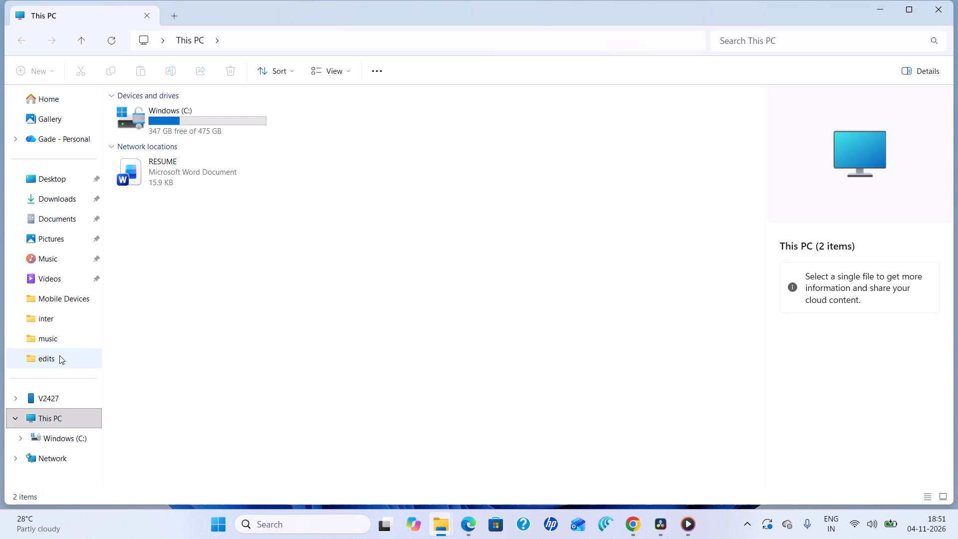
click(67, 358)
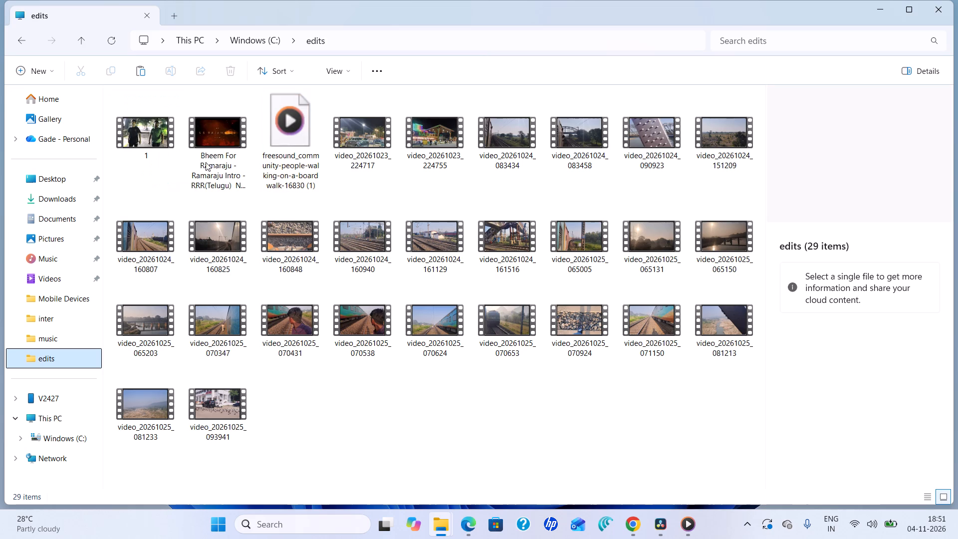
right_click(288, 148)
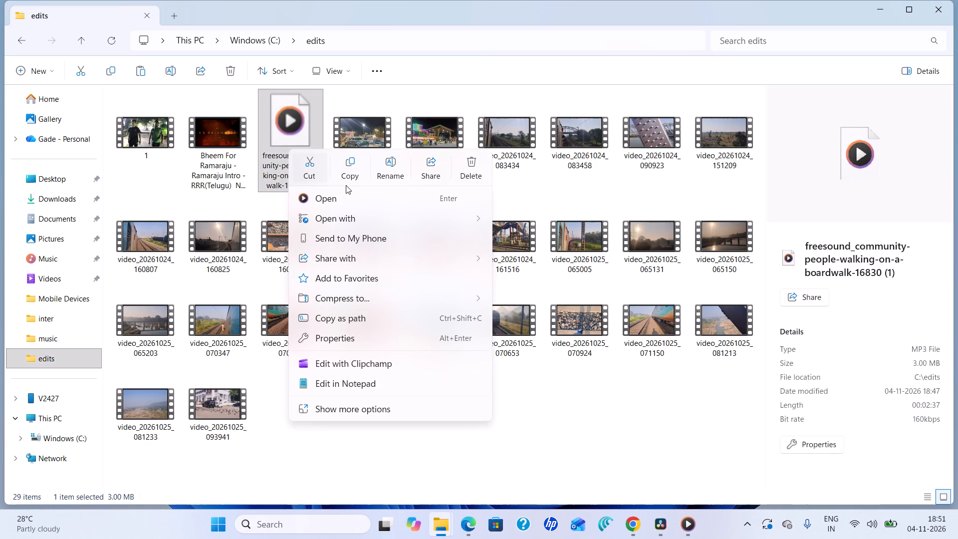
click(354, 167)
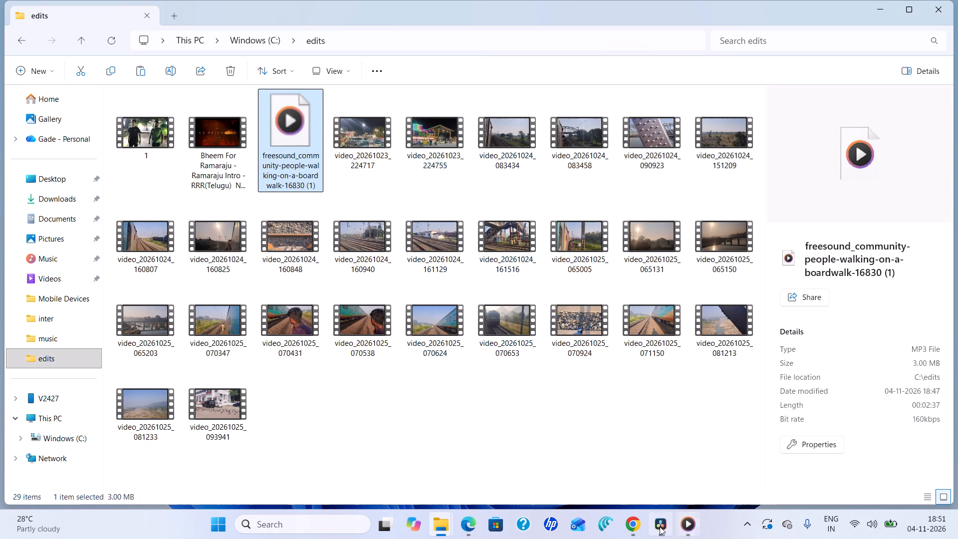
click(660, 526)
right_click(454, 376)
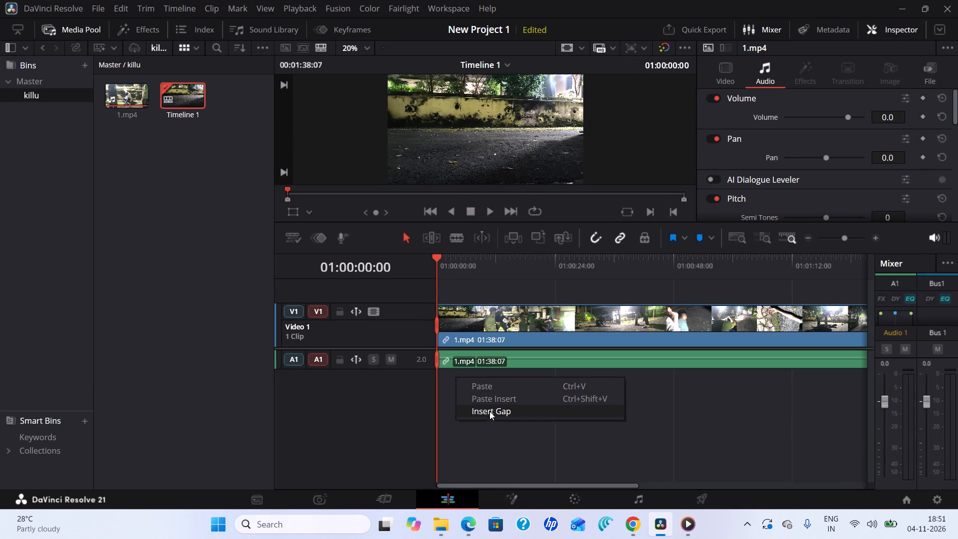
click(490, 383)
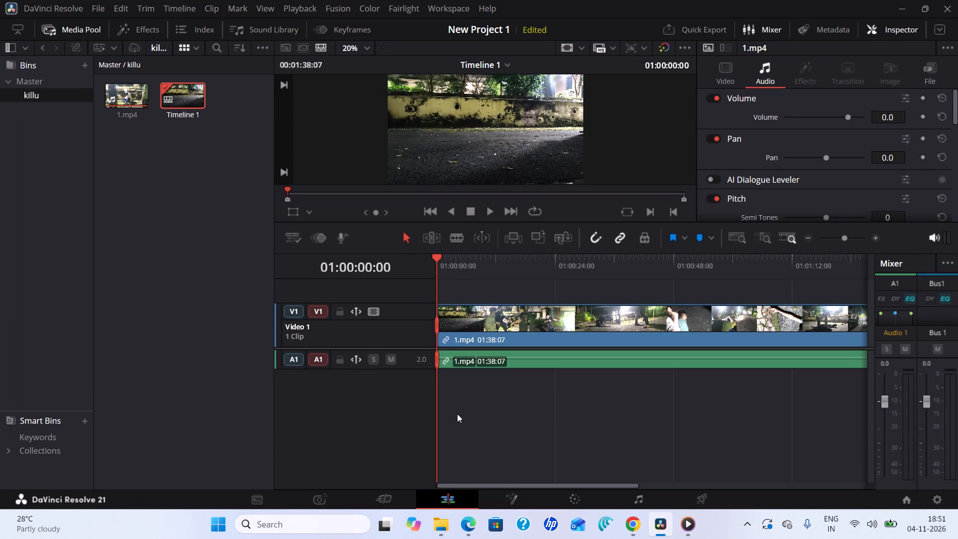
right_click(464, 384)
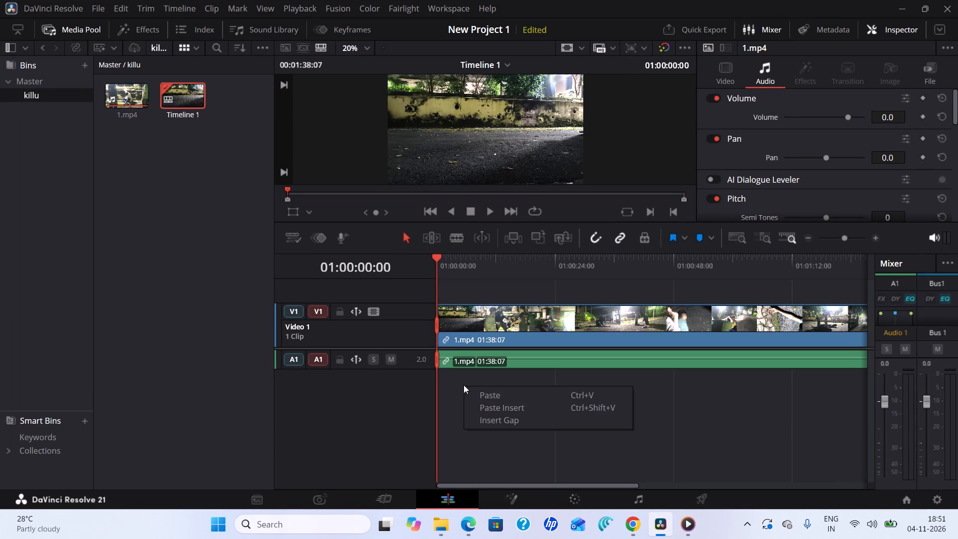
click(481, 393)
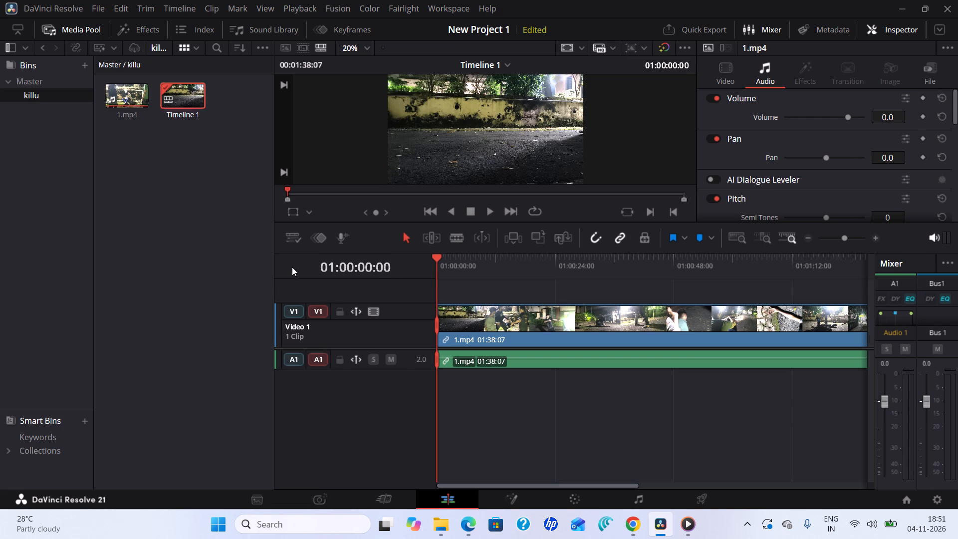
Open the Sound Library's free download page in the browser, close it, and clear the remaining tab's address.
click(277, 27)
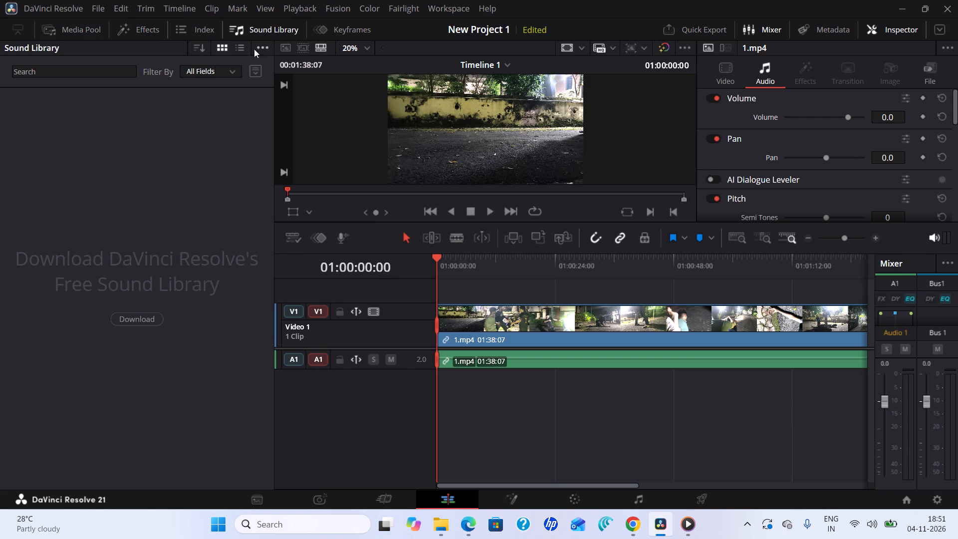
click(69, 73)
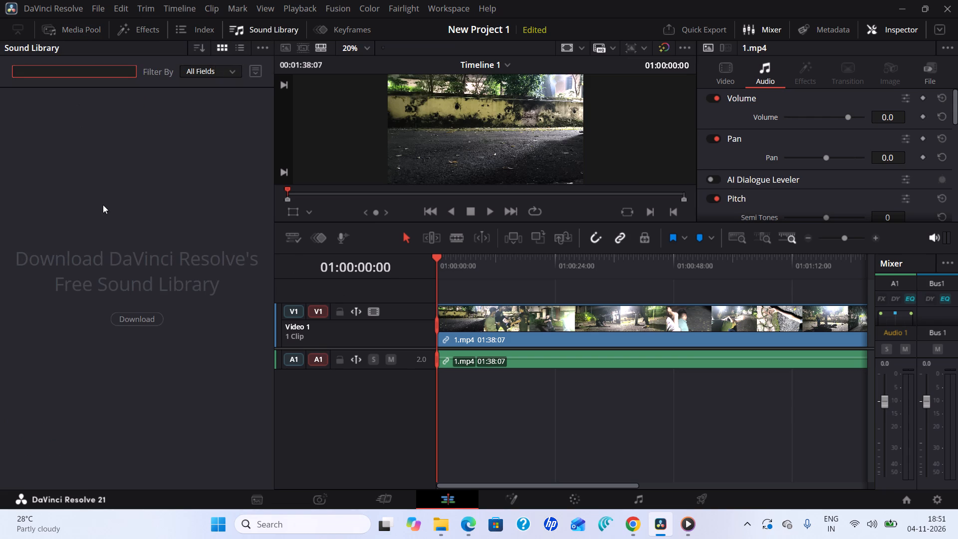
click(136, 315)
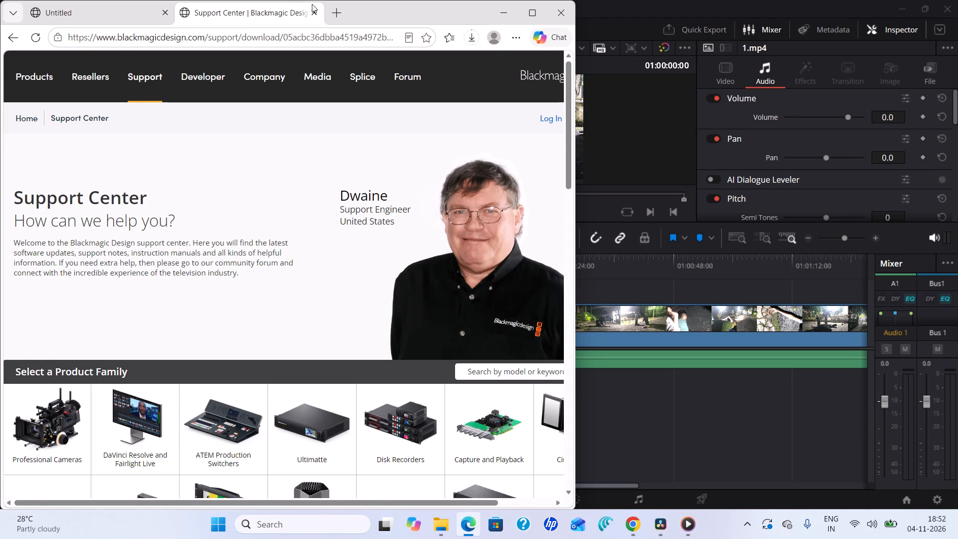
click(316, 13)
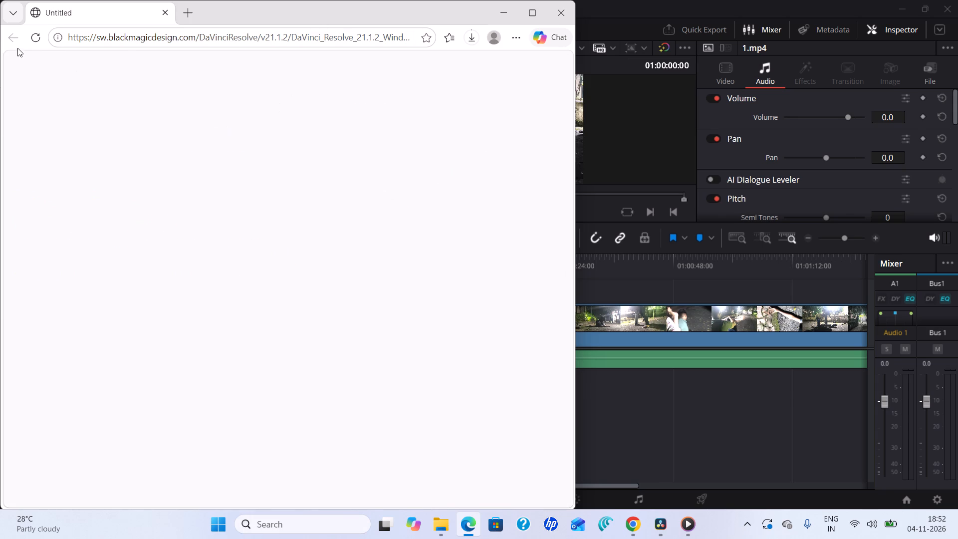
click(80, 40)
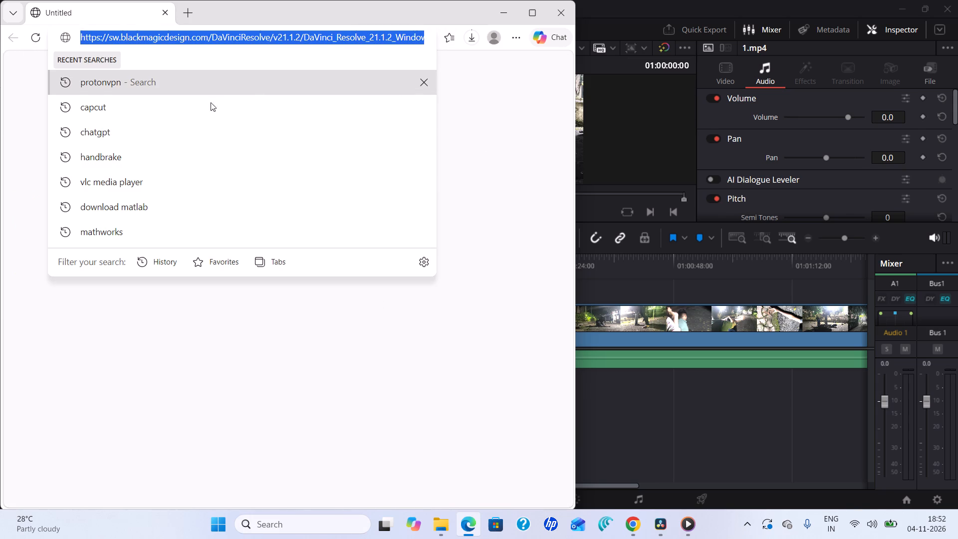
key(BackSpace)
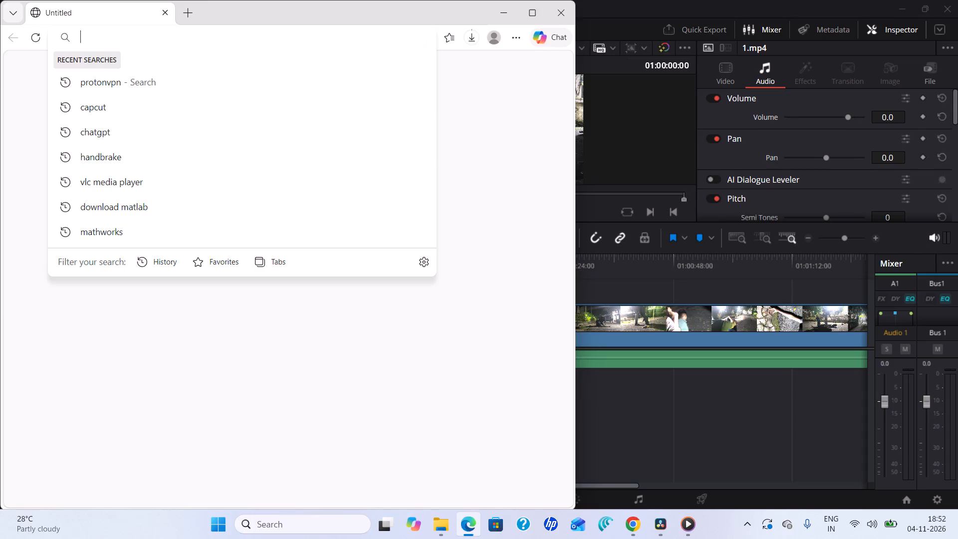
Switch to Chrome and look over the Pixabay sound effect results for two people walking.
click(629, 534)
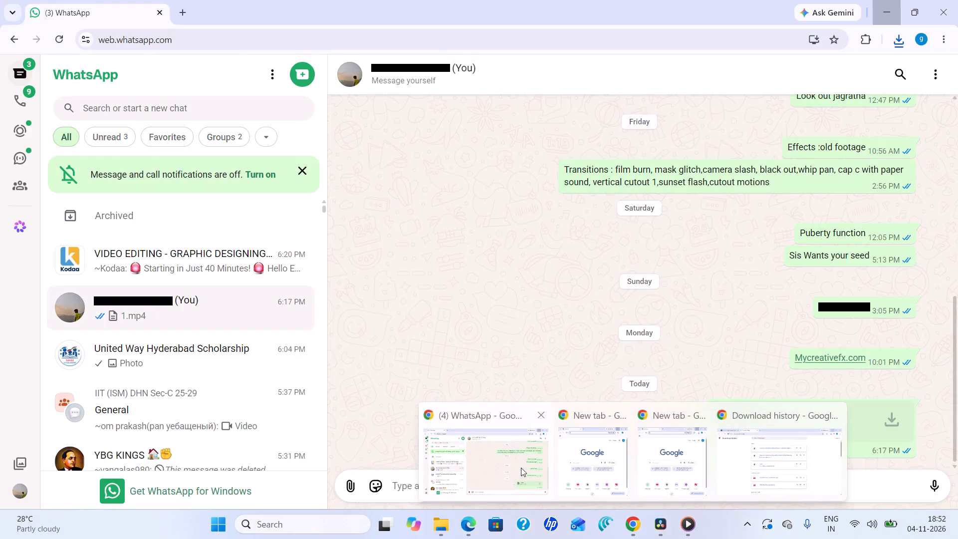
click(741, 461)
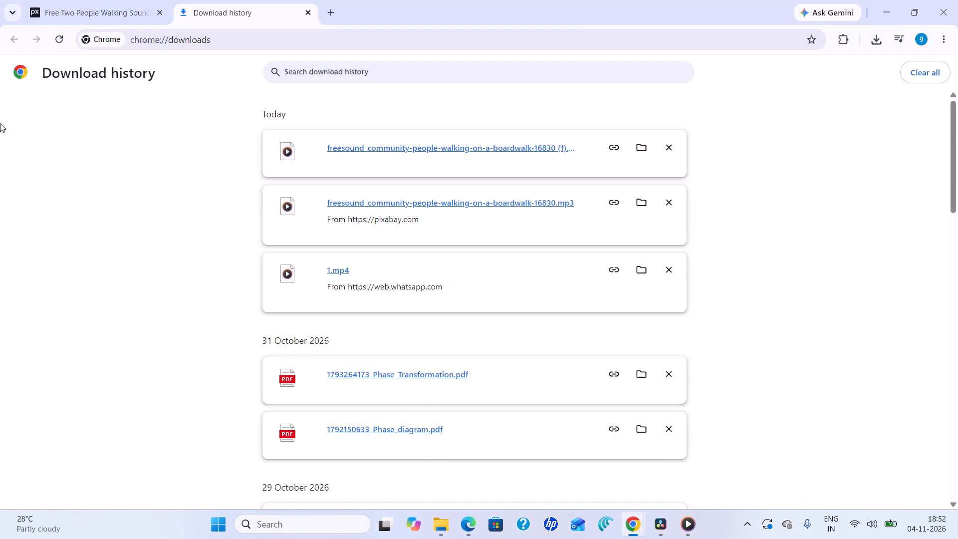
click(10, 36)
click(106, 12)
scroll(343, 157, up, 10)
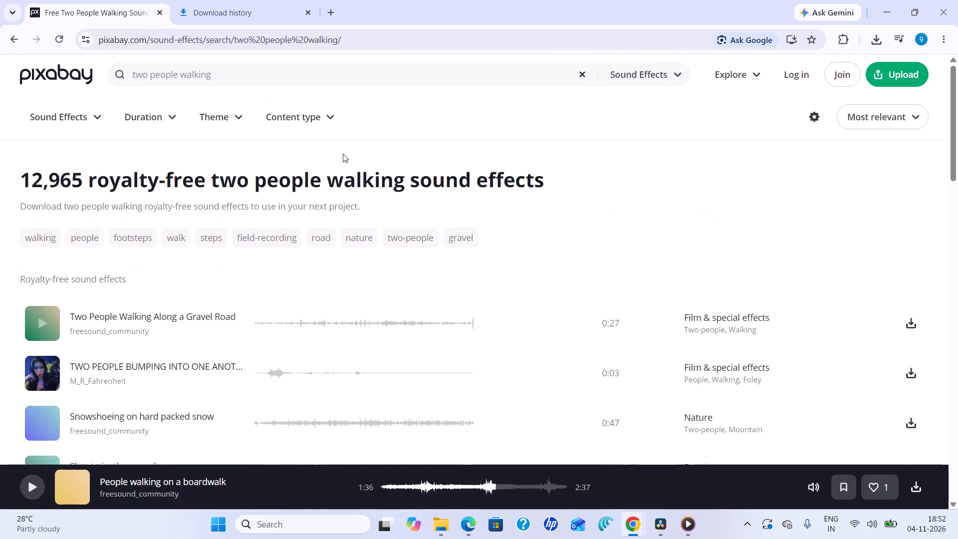
scroll(343, 154, up, 8)
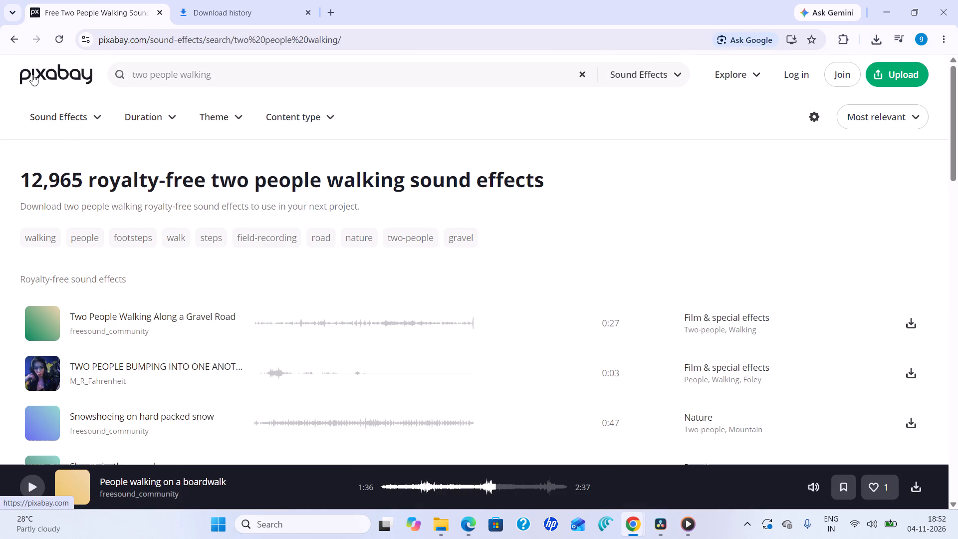
Return to DaVinci Resolve and import the people-walking-on-a-boardwalk MP3 from the edits folder in Media Storage into the killu bin.
click(667, 526)
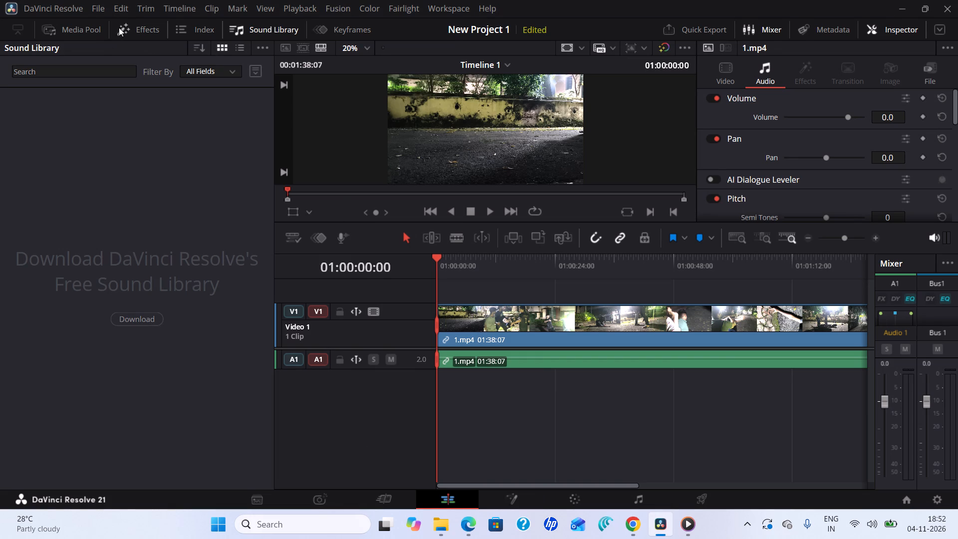
click(251, 510)
click(254, 502)
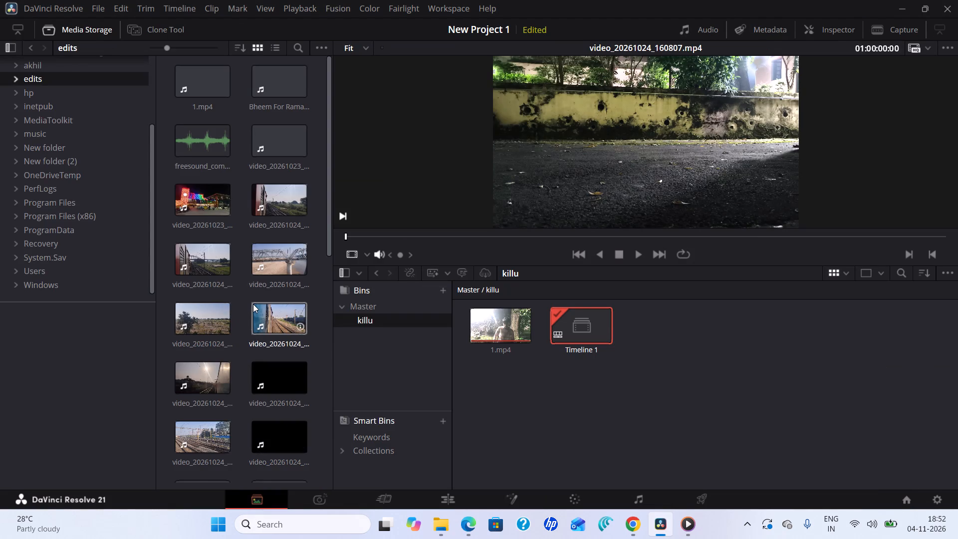
scroll(305, 301, down, 3)
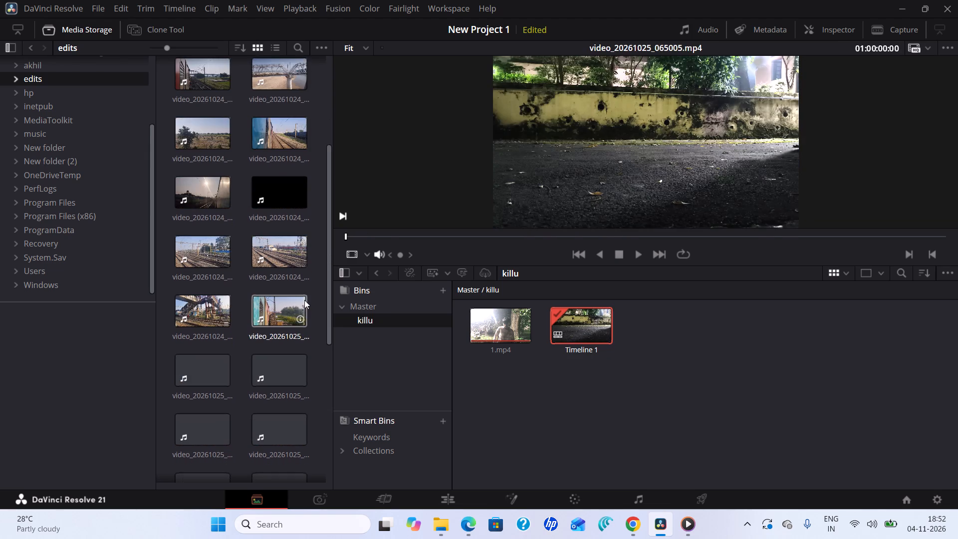
scroll(304, 300, down, 3)
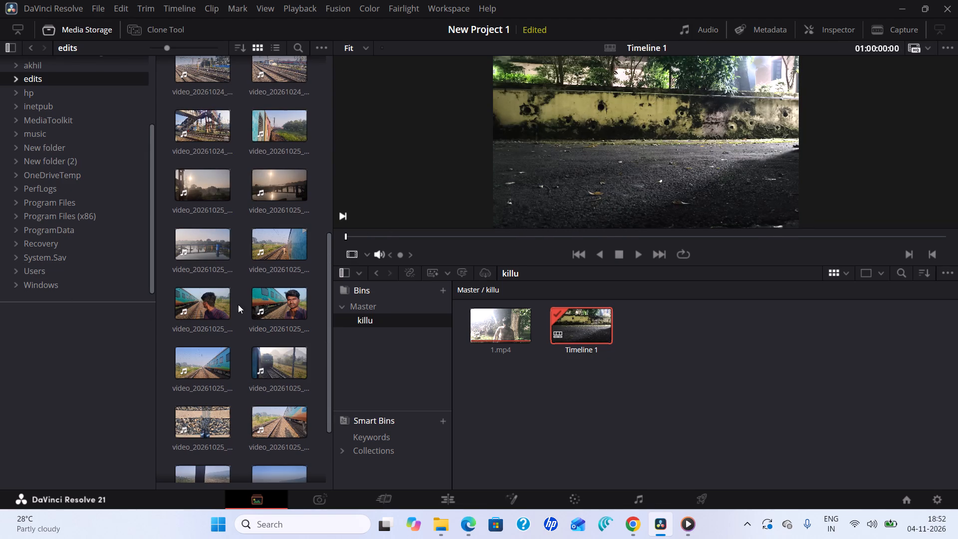
scroll(248, 322, down, 11)
scroll(249, 316, up, 11)
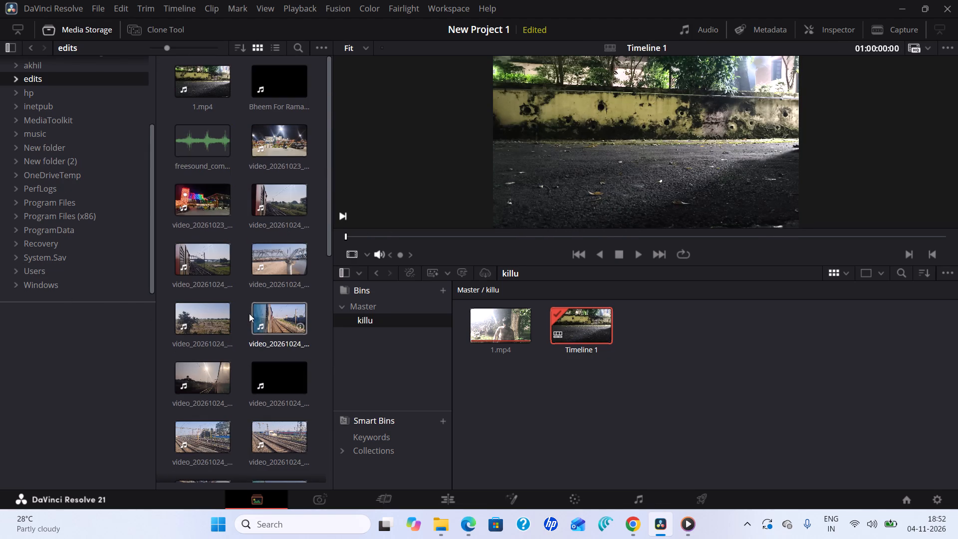
drag(200, 139, 510, 371)
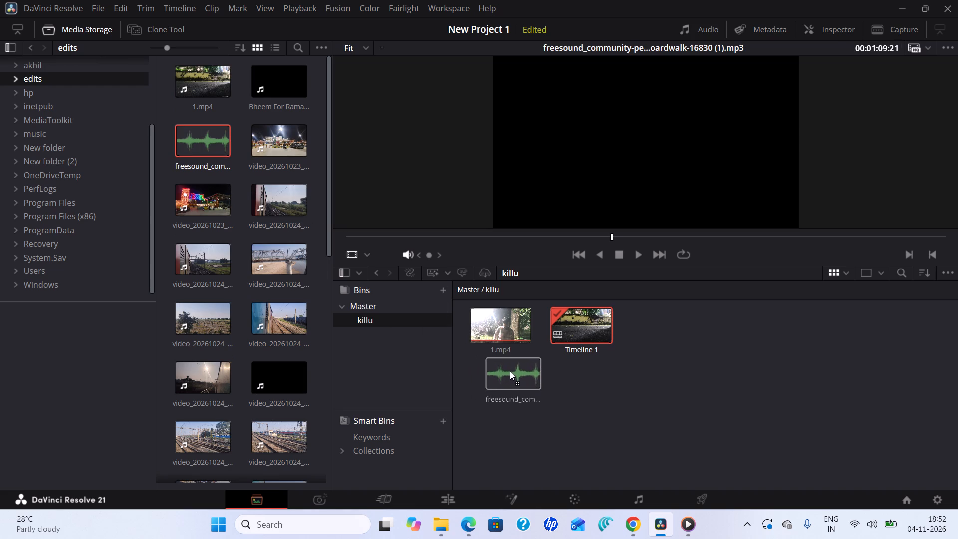
drag(510, 371, 510, 370)
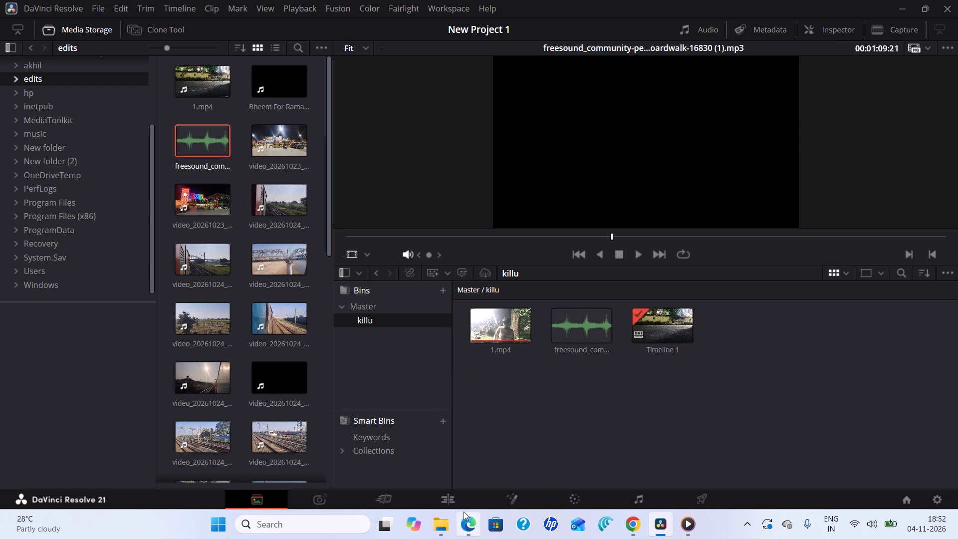
Place the boardwalk walking sound from the killu bin on a new audio track A2, starting at 01:00:00:00 beneath the 1.mp4 audio.
click(455, 501)
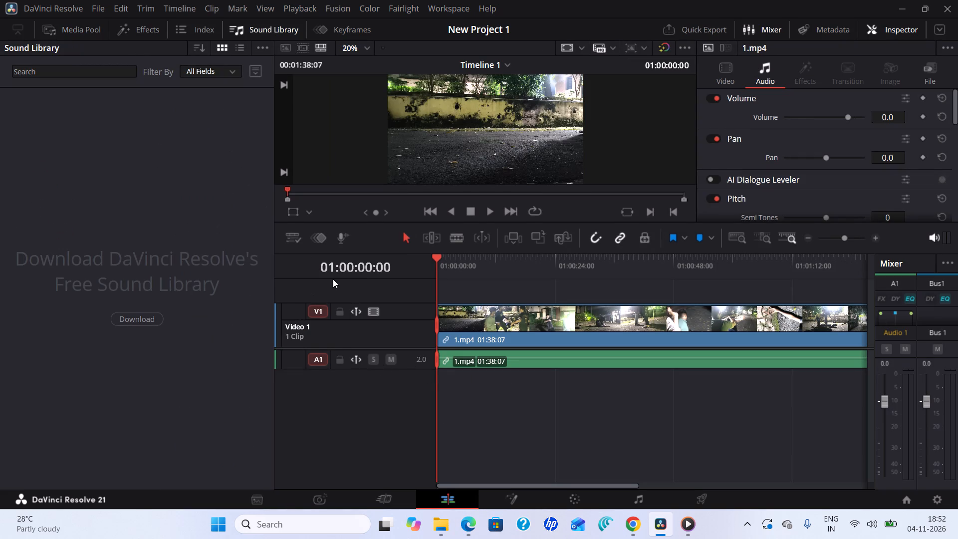
click(87, 26)
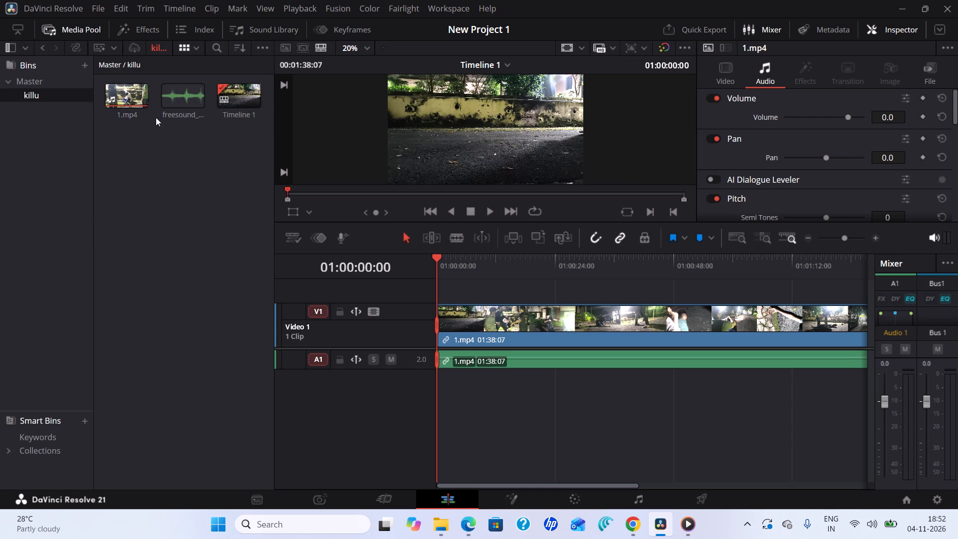
drag(164, 107, 463, 405)
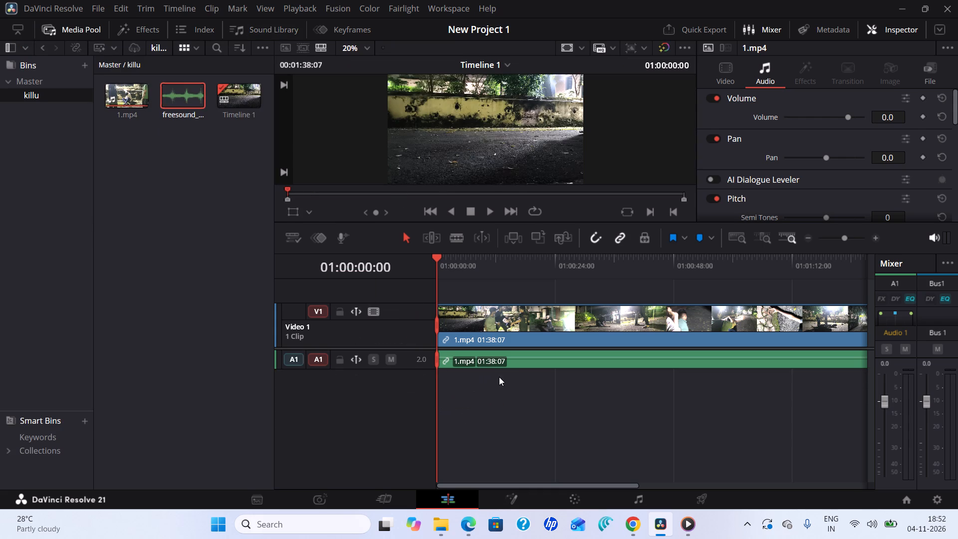
drag(174, 97, 477, 413)
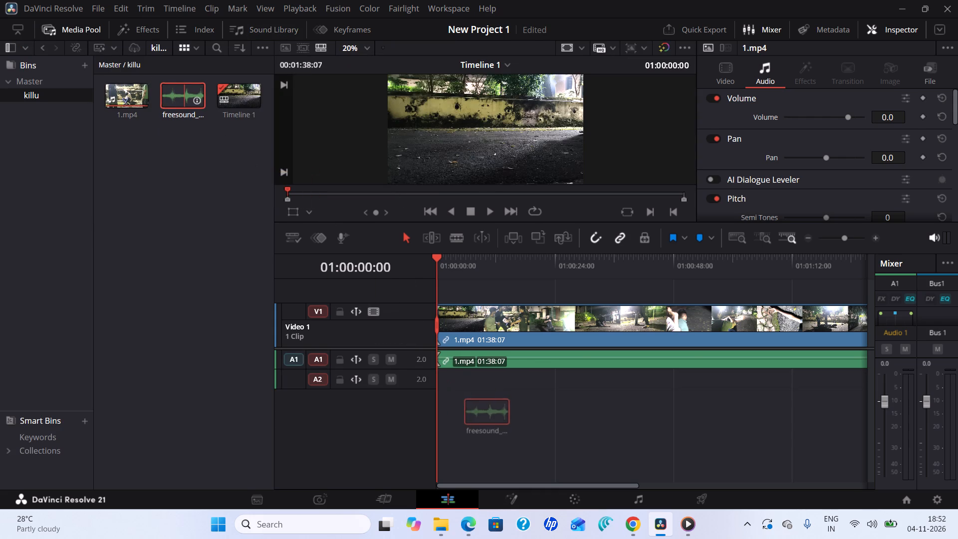
drag(477, 413, 439, 392)
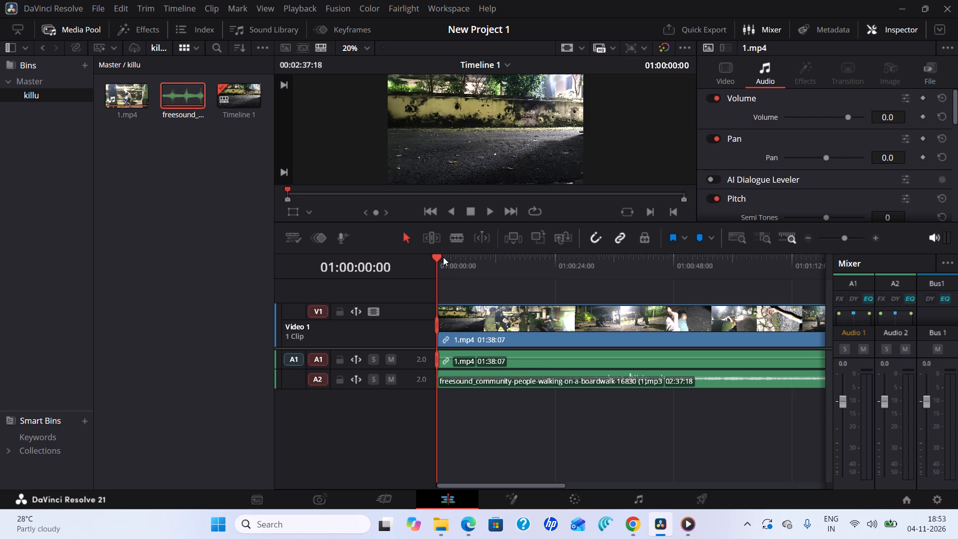
Scrub Timeline 1 from its start to beyond 01:00:35 to preview the walking sound, and return the playhead to 01:00:00:00.
drag(439, 255, 641, 303)
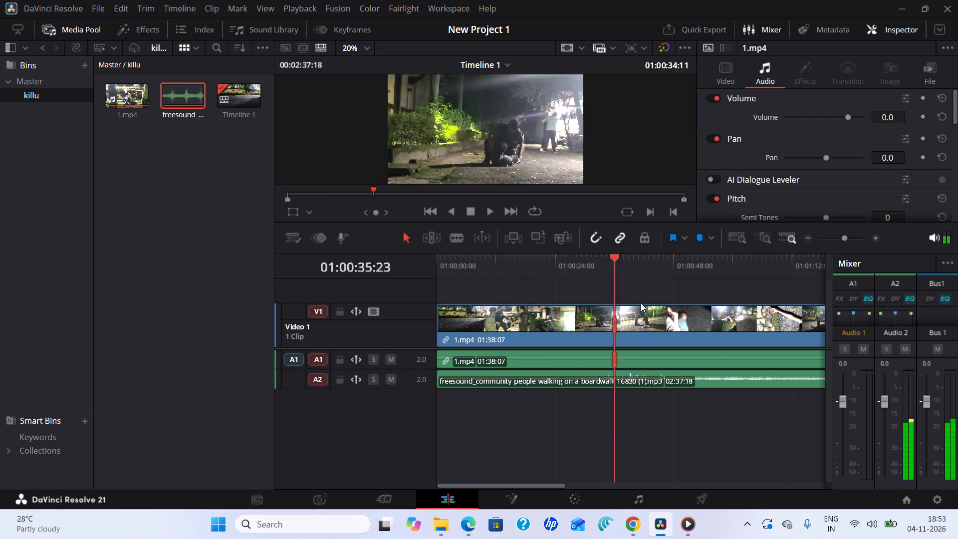
drag(641, 303, 378, 296)
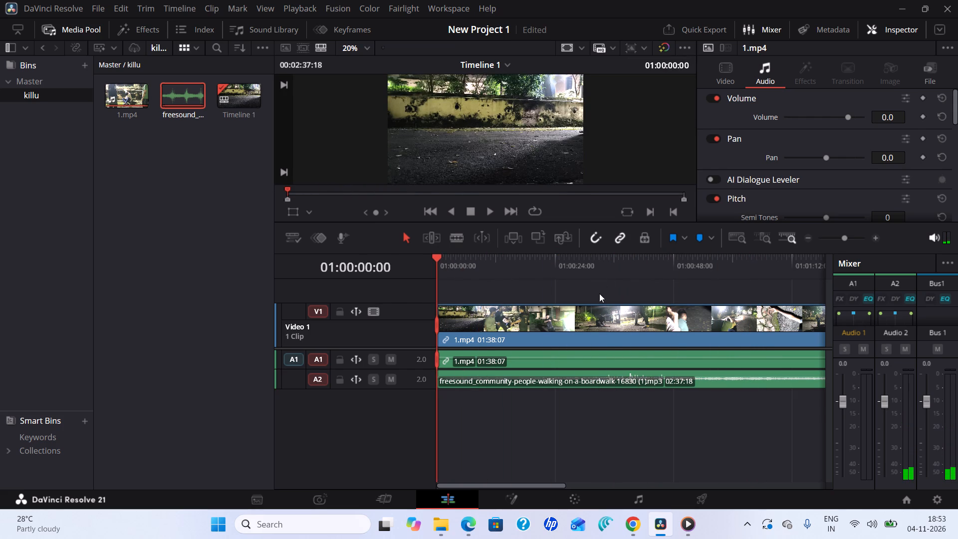
drag(607, 273, 422, 295)
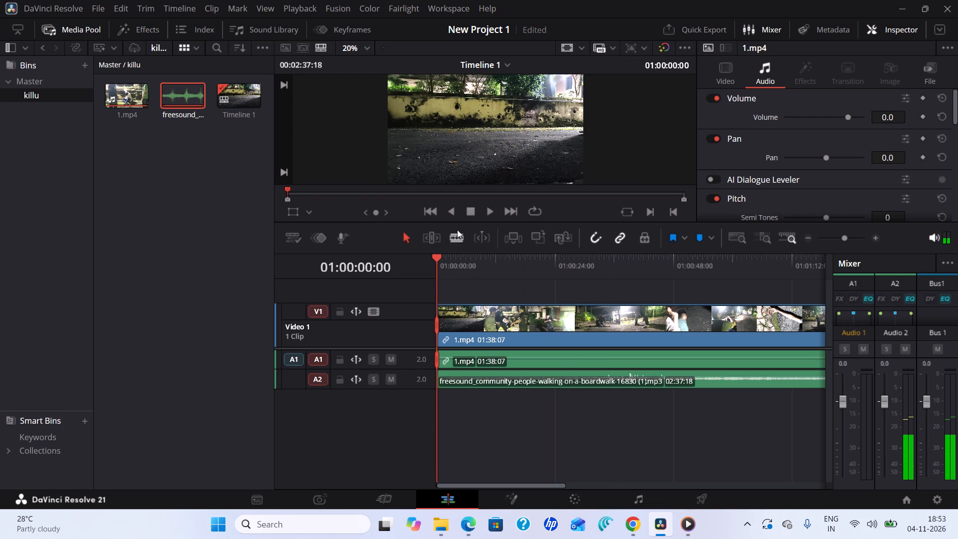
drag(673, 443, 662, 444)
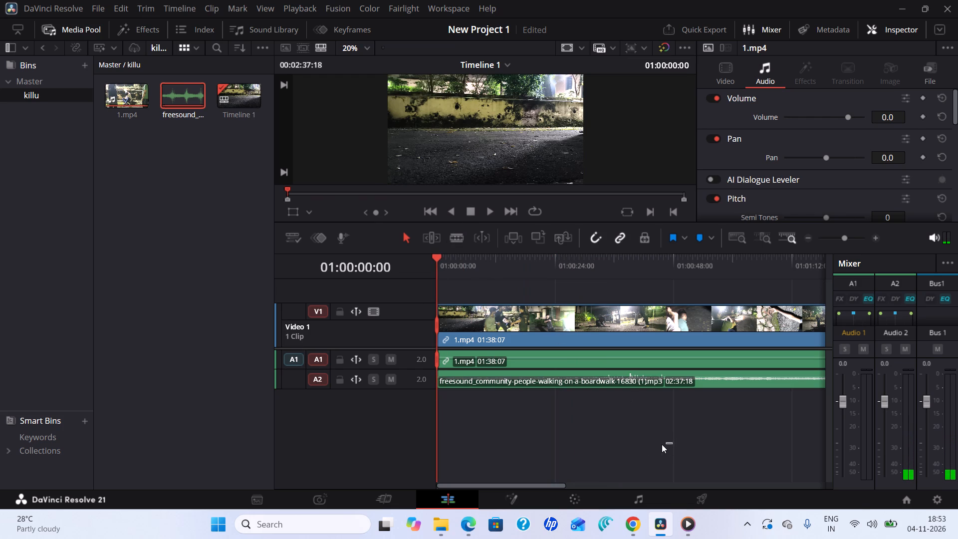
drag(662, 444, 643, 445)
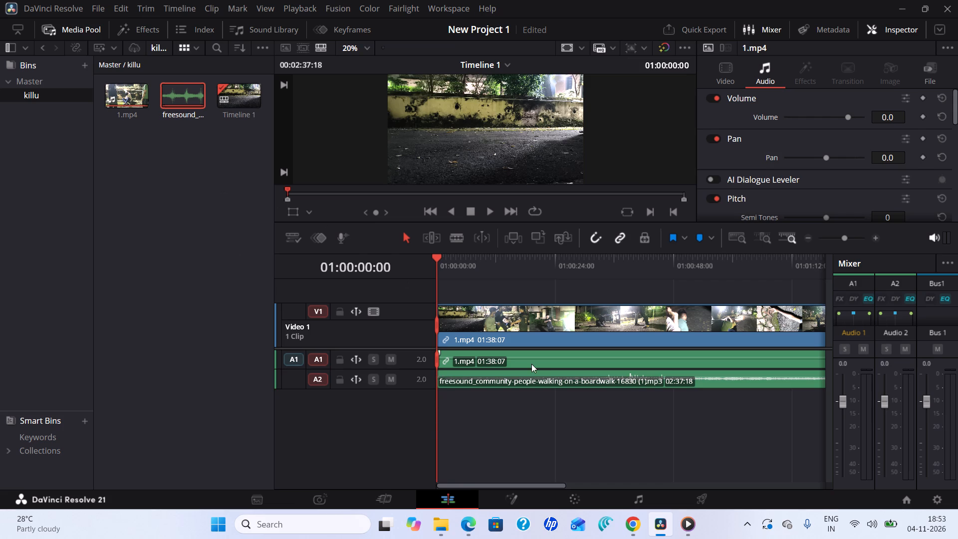
Enlarge the viewer area above the timeline so the Timeline 1 preview is shown at about 25%.
drag(434, 253, 471, 266)
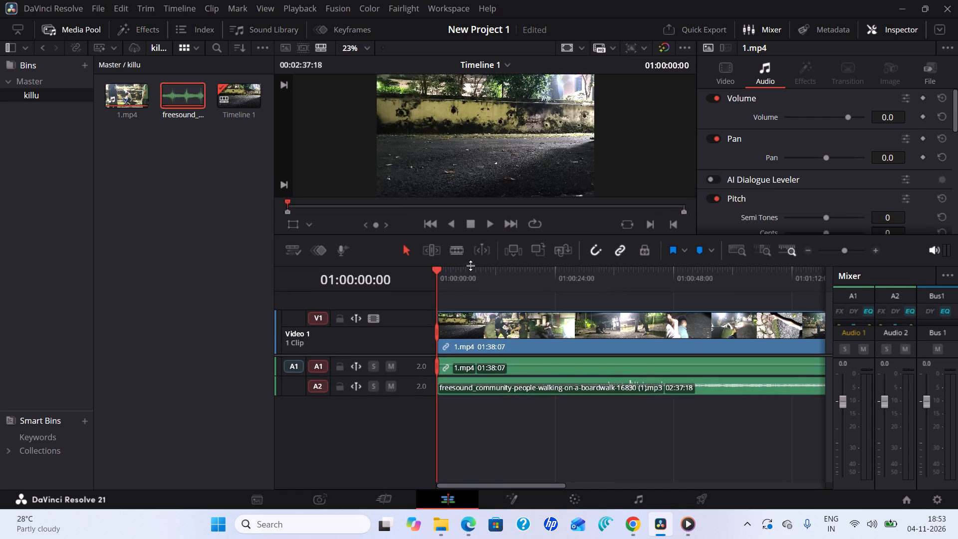
drag(471, 266, 470, 280)
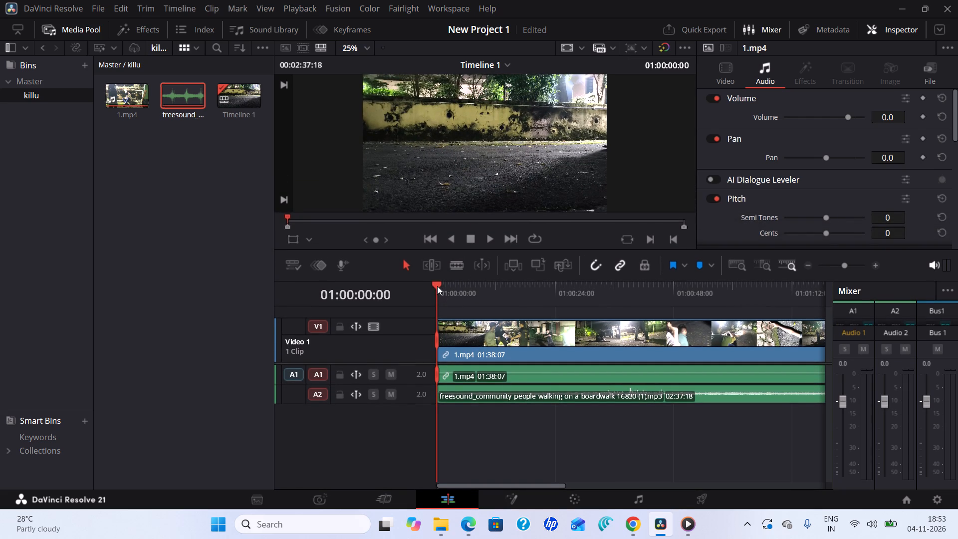
Scrub Timeline 1 from its start to about 01:00:29 to preview the walking sound, and return the playhead to 01:00:00:00.
drag(437, 285, 562, 311)
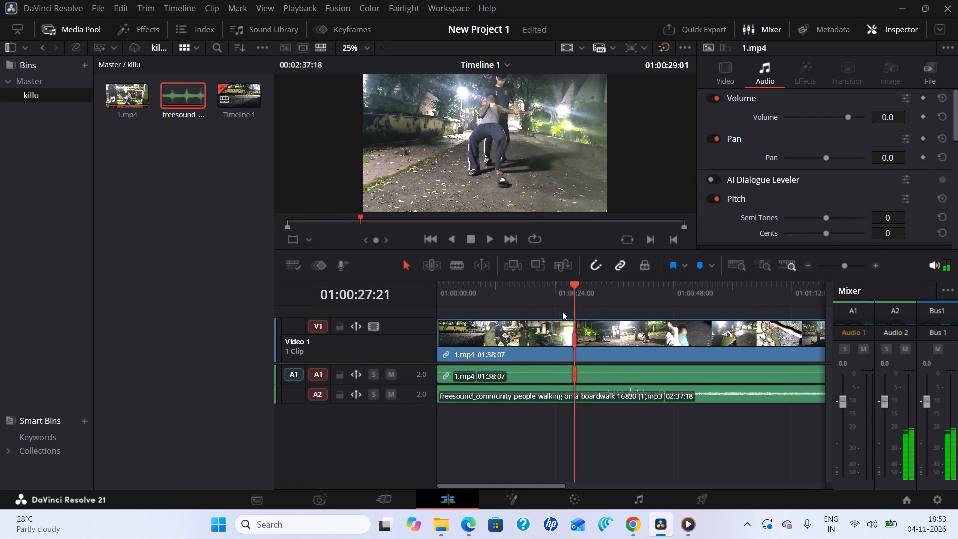
drag(562, 311, 417, 309)
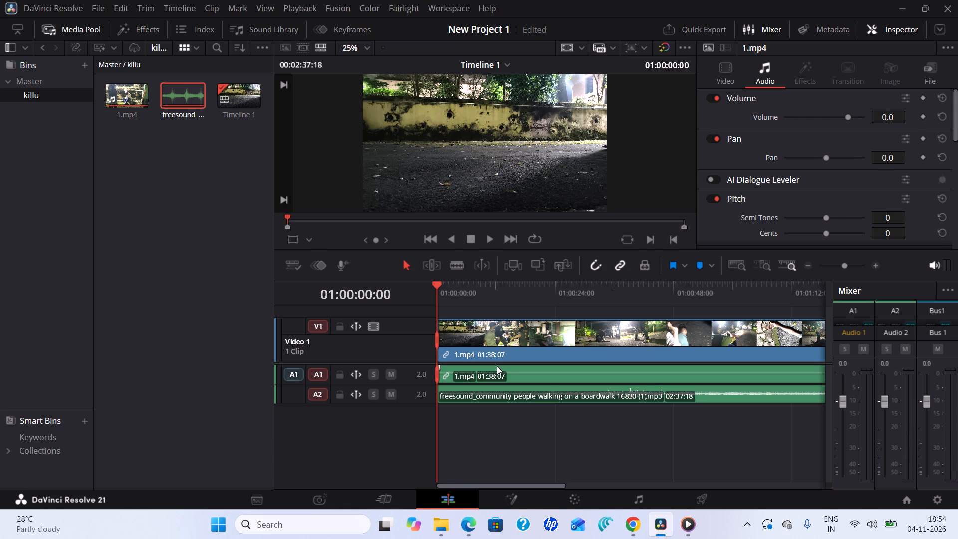
click(459, 279)
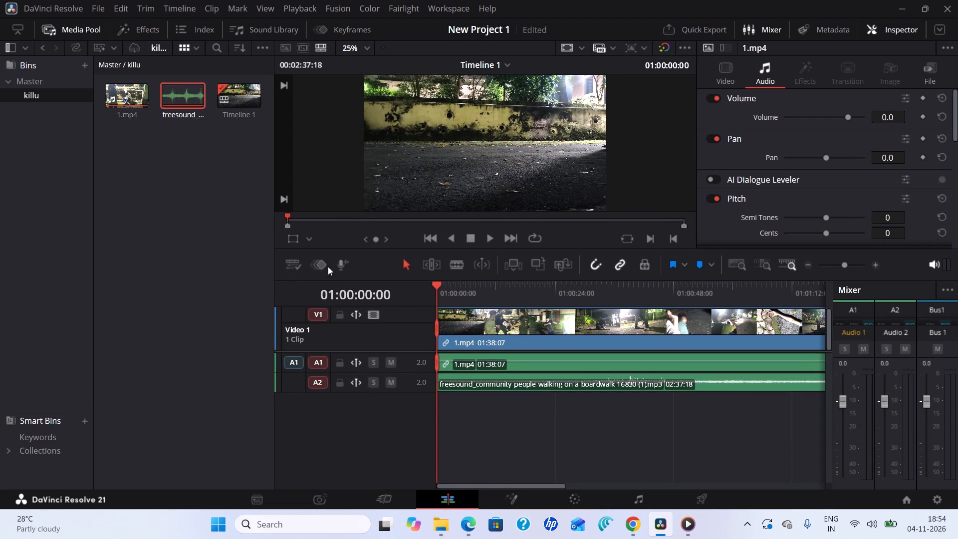
Reduce the video track height slightly in the timeline view options.
click(299, 261)
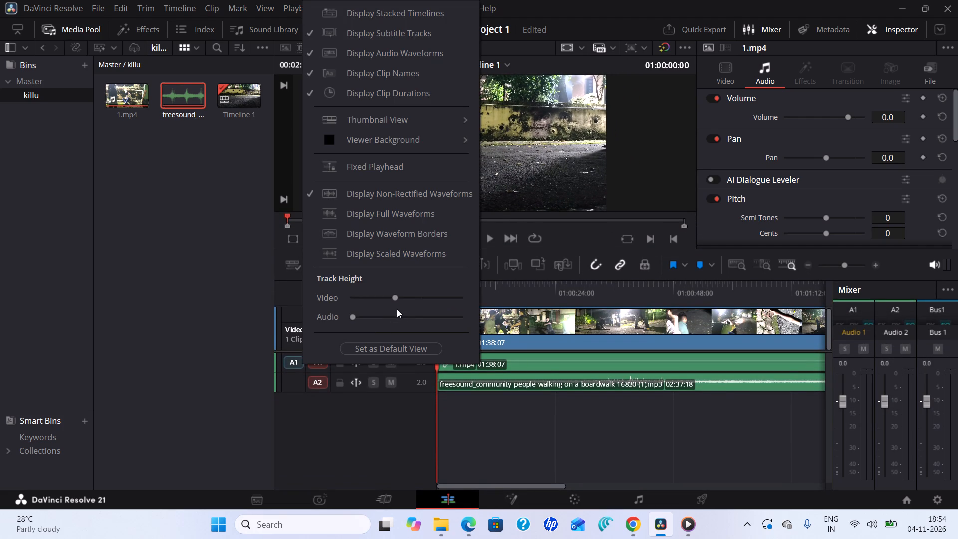
click(395, 295)
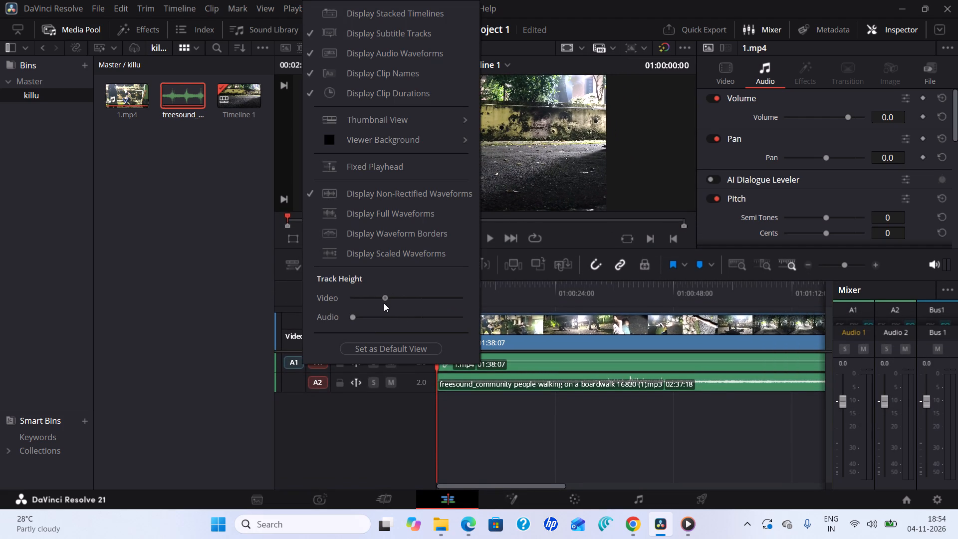
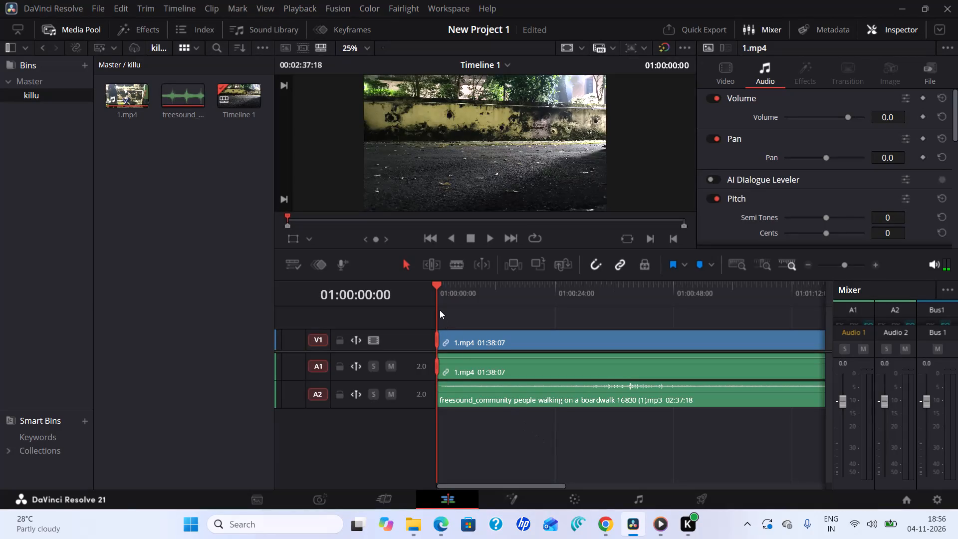
Scrub Timeline 1 from its start to beyond 01:00:35 to preview the walking sound, return the playhead to 01:00:00:00 and stop playback.
drag(437, 286, 488, 293)
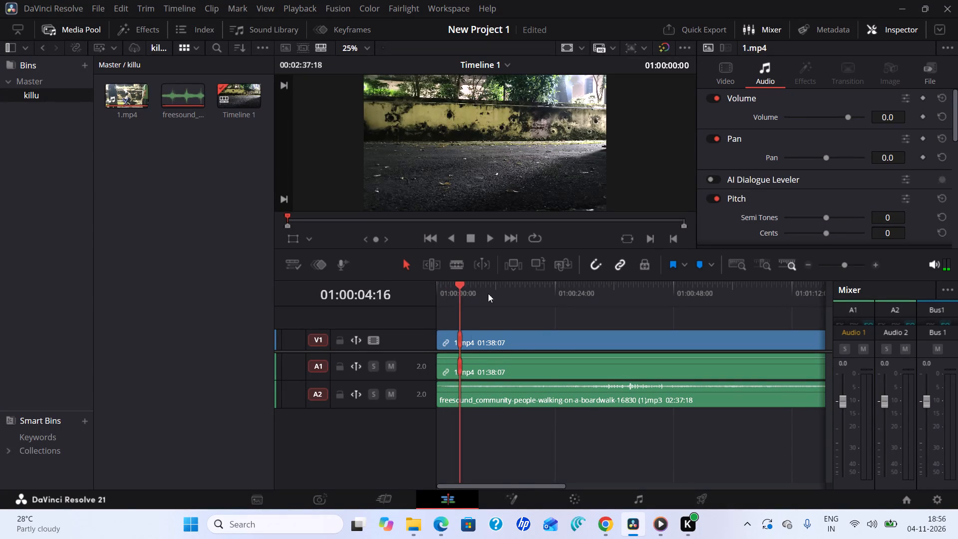
drag(488, 293, 637, 323)
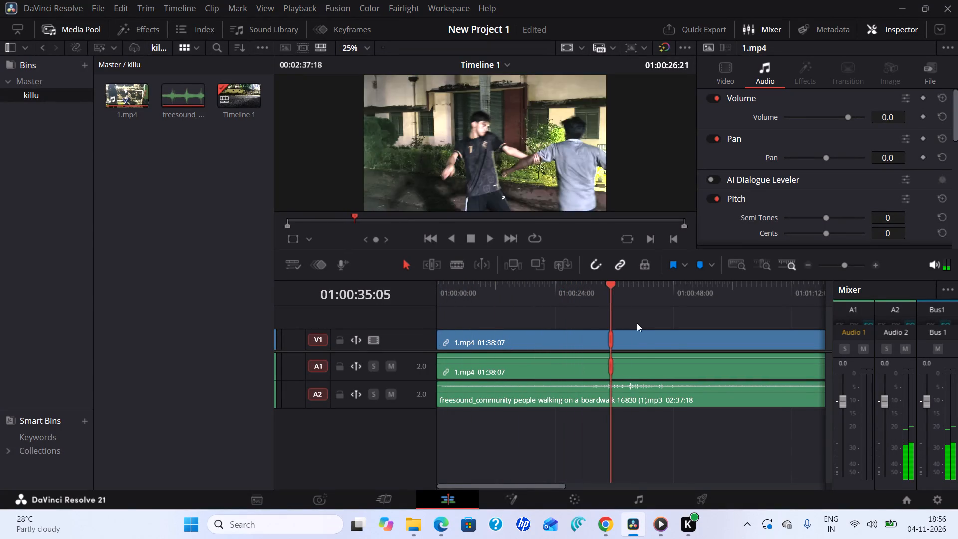
drag(637, 323, 442, 325)
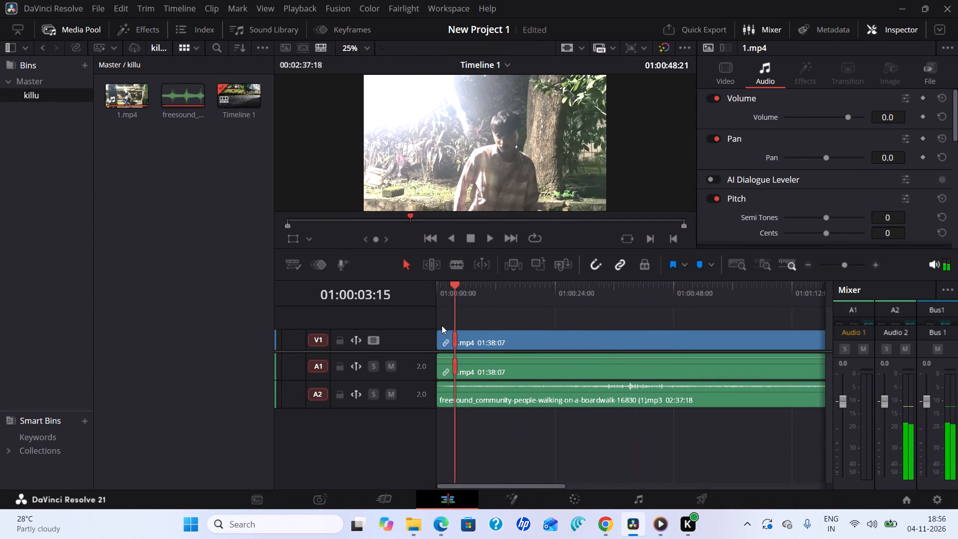
drag(442, 325, 431, 323)
click(473, 239)
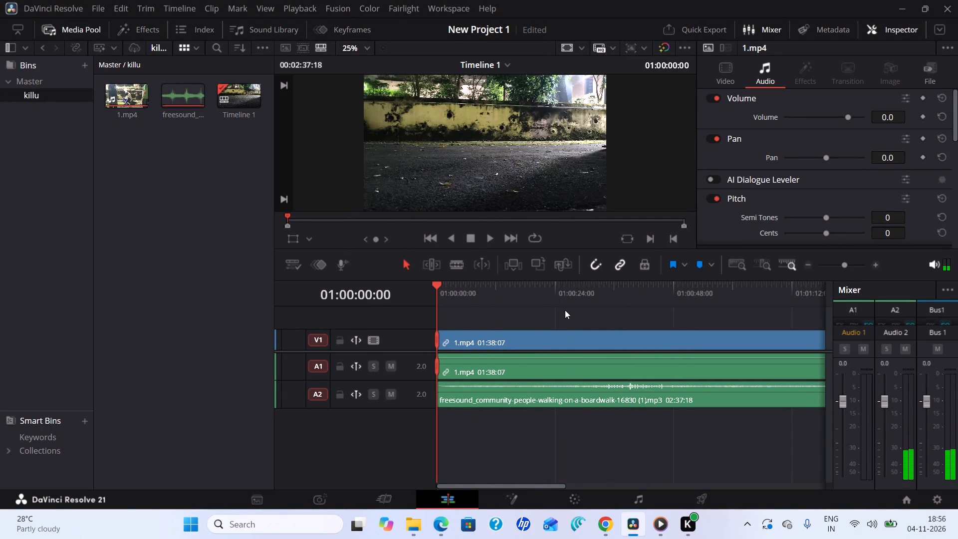
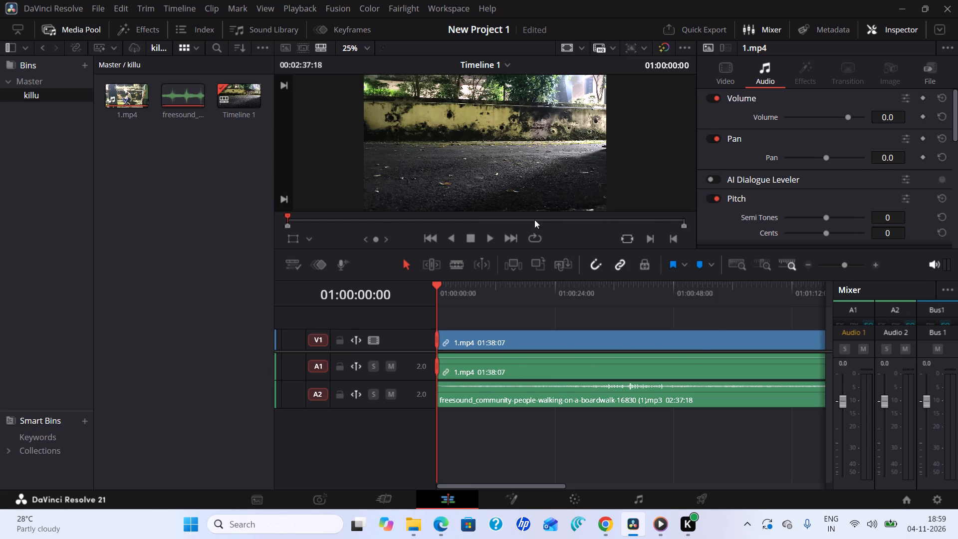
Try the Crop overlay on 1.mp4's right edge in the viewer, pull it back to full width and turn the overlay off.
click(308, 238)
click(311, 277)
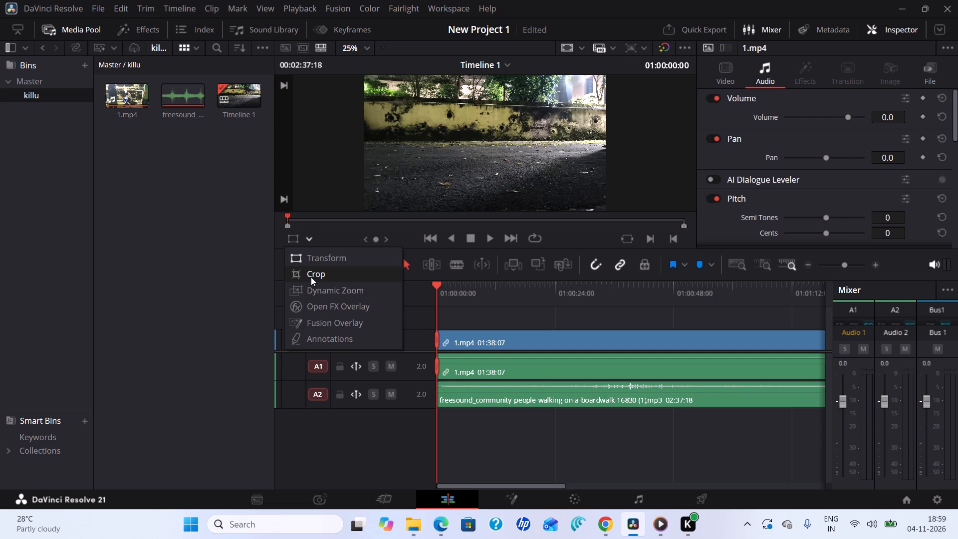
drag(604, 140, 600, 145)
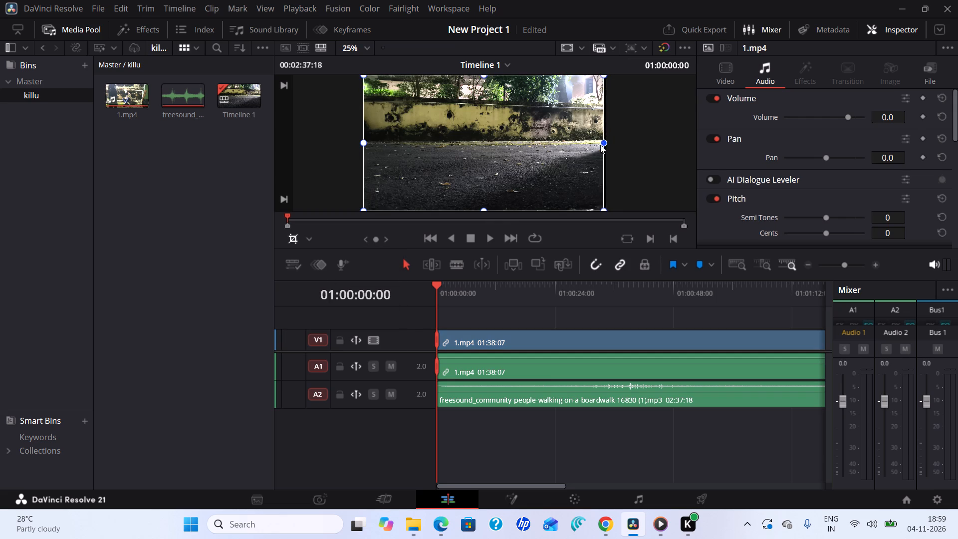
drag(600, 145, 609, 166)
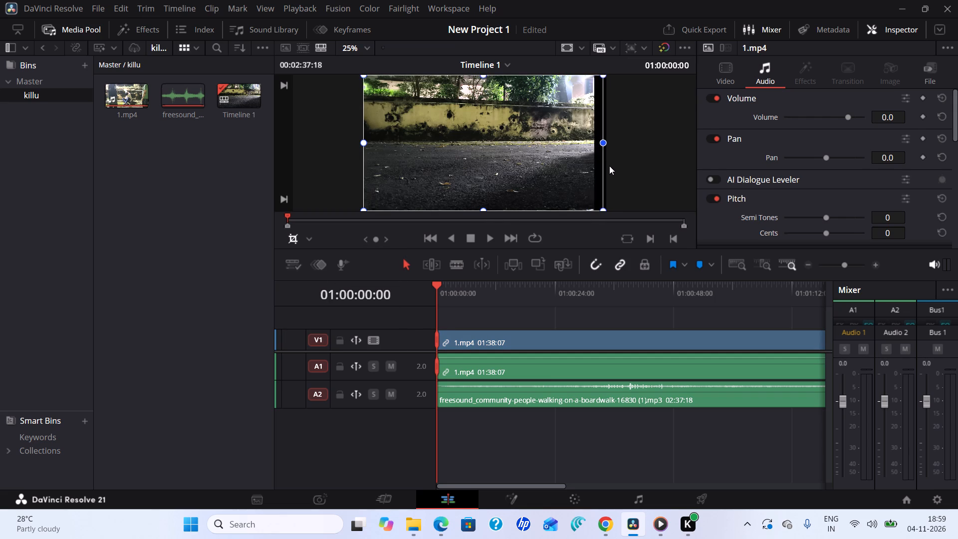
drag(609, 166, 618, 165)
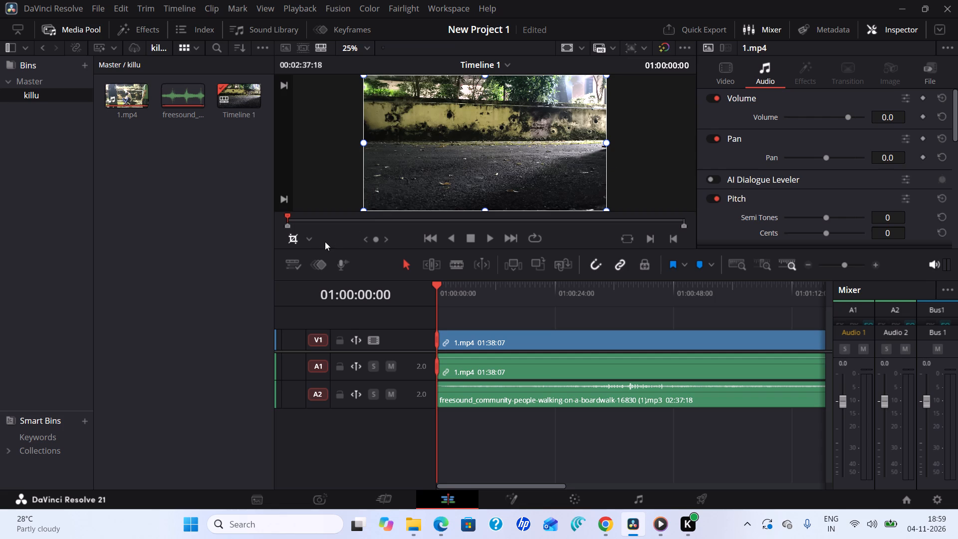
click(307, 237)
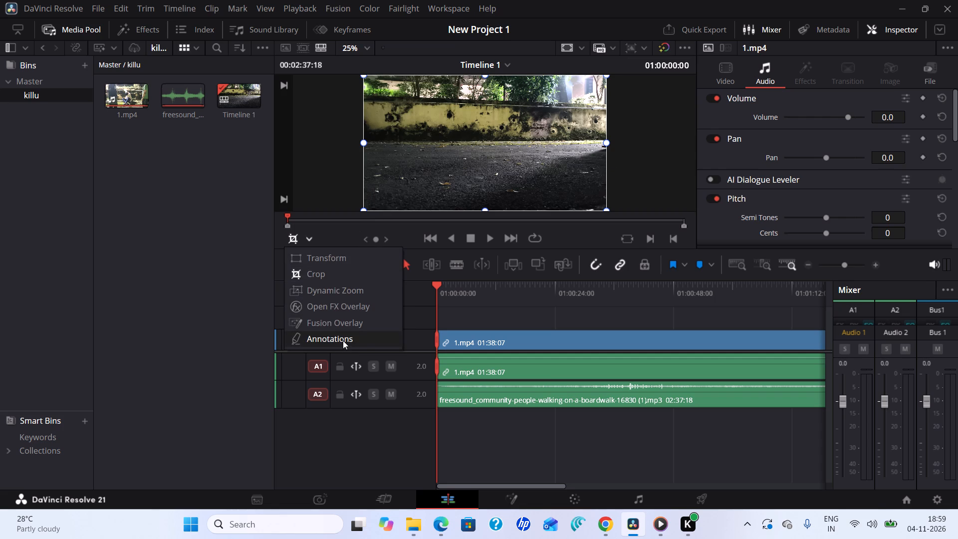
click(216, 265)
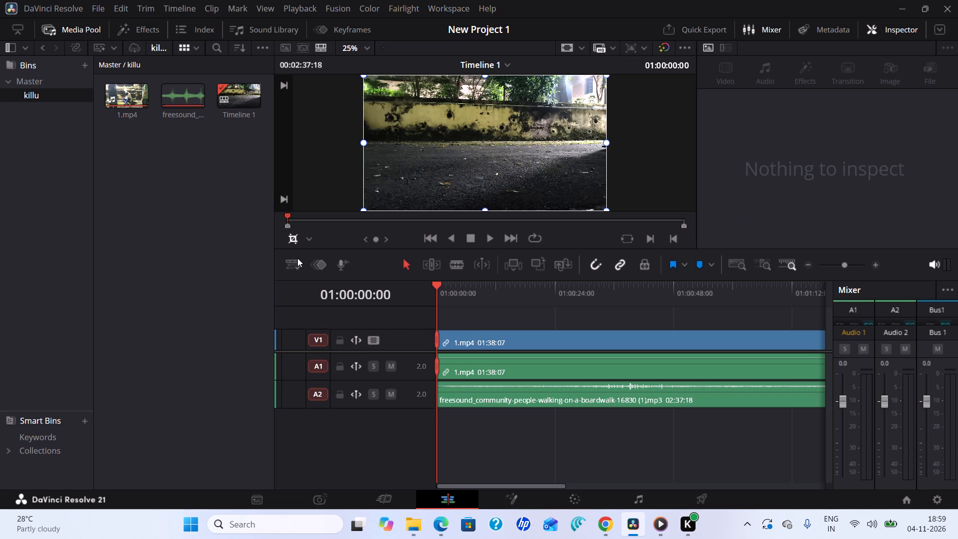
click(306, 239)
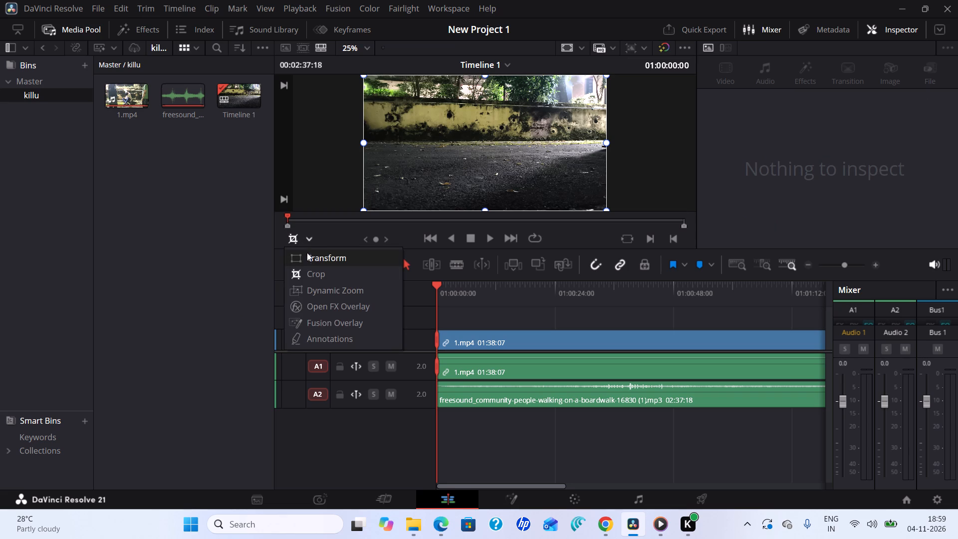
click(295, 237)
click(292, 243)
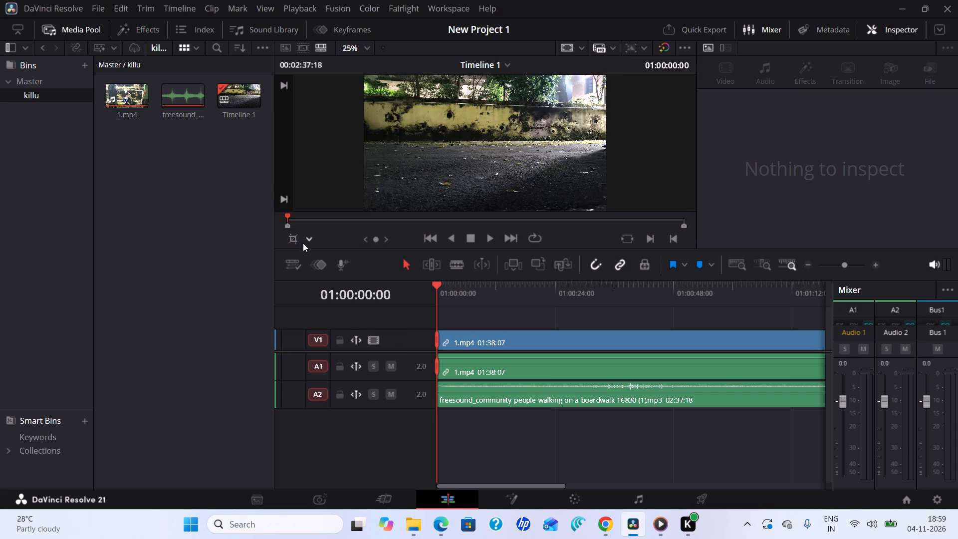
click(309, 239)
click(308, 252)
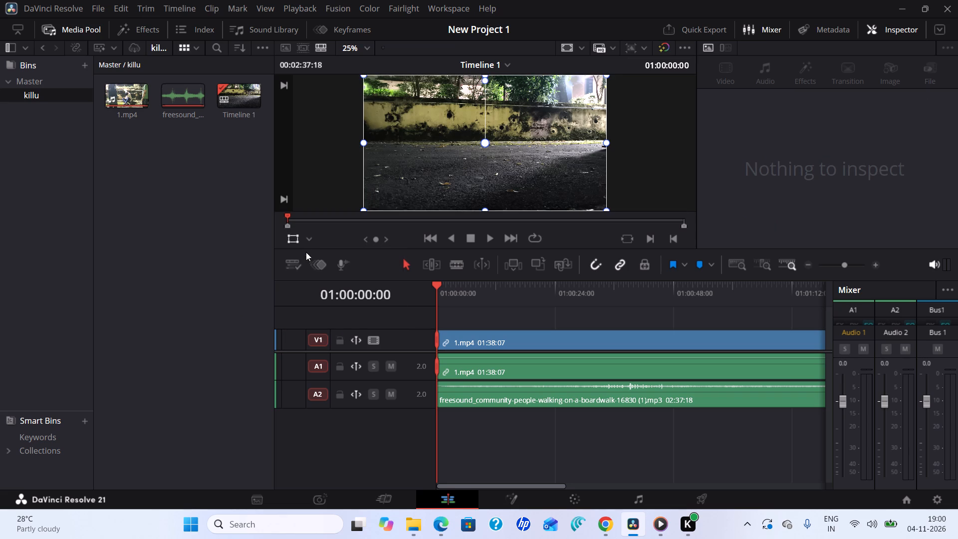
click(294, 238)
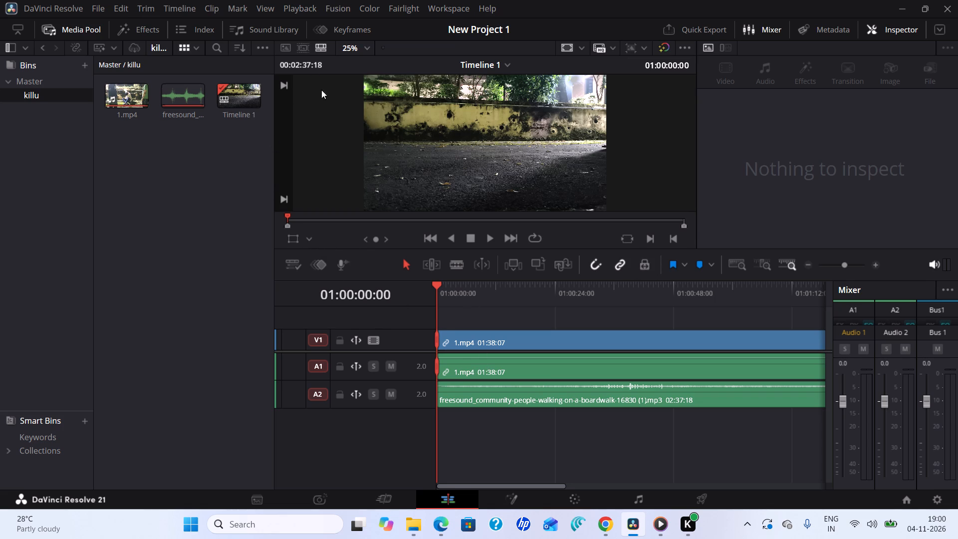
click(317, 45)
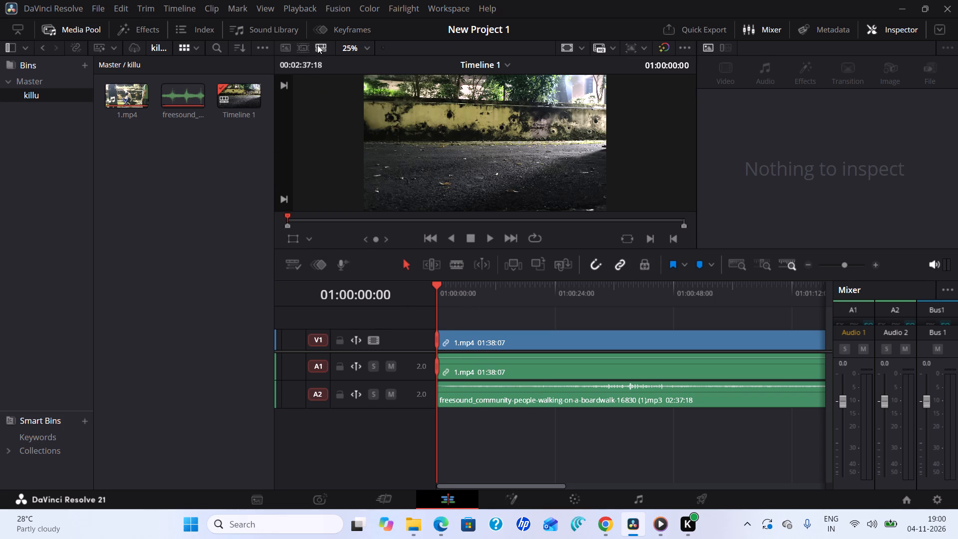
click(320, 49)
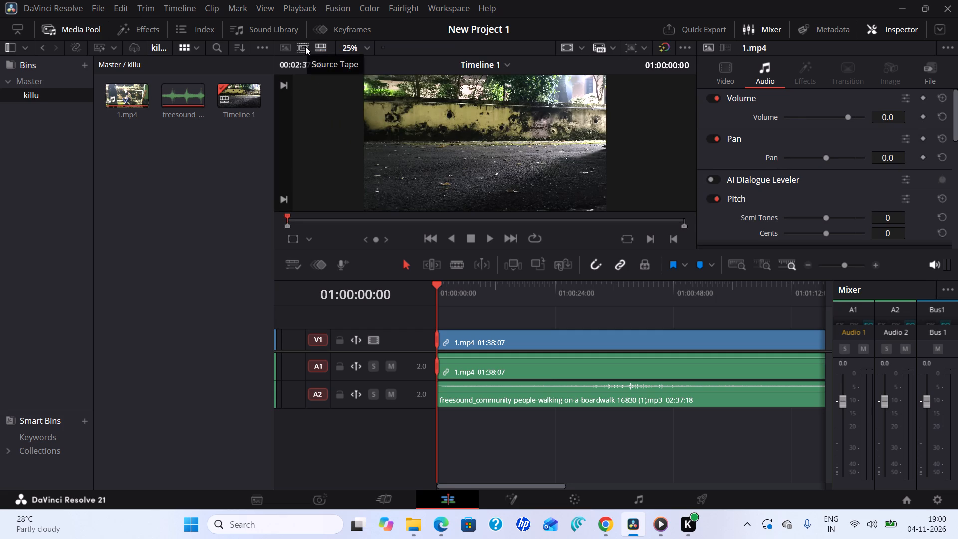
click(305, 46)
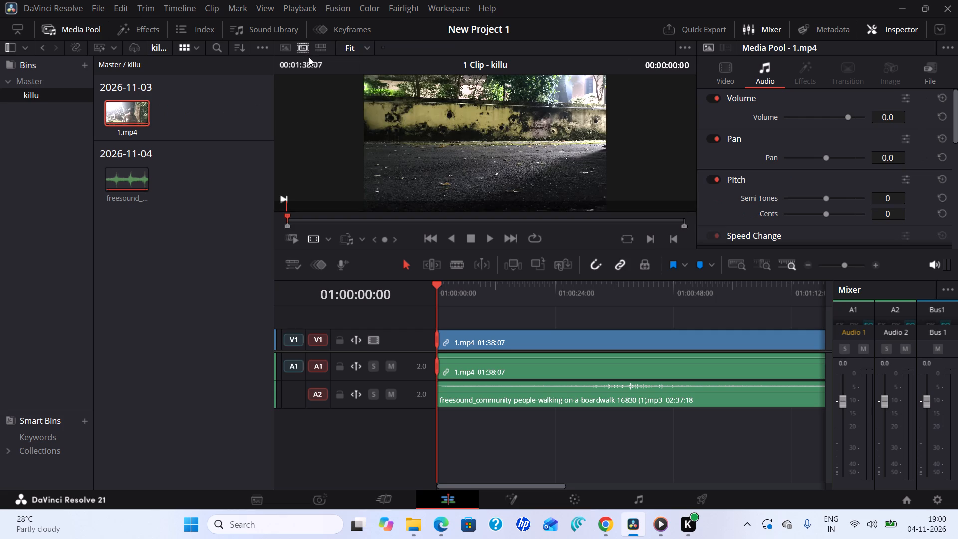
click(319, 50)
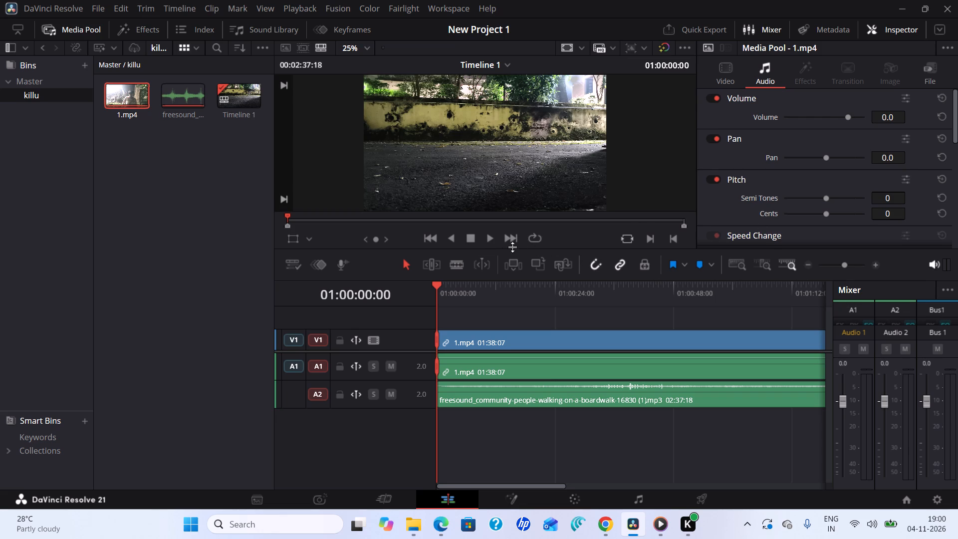
Reduce both the video and audio track heights to their minimum in the timeline view options.
click(296, 264)
drag(359, 297, 341, 304)
drag(358, 317, 357, 317)
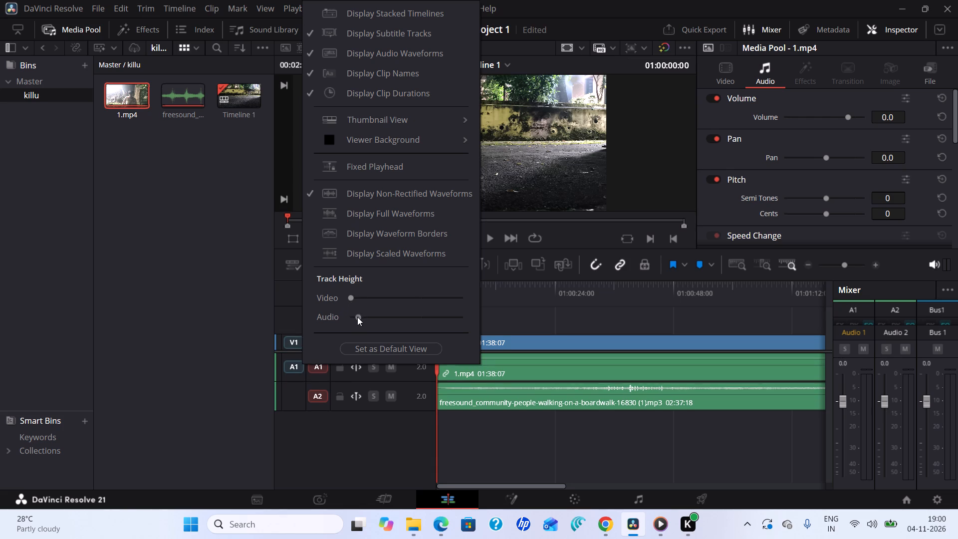
drag(357, 317, 336, 318)
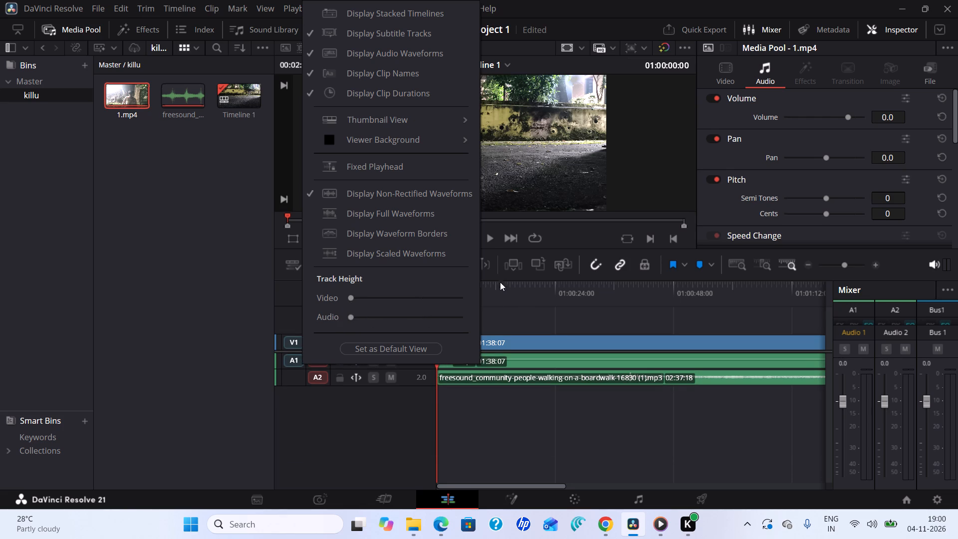
click(500, 295)
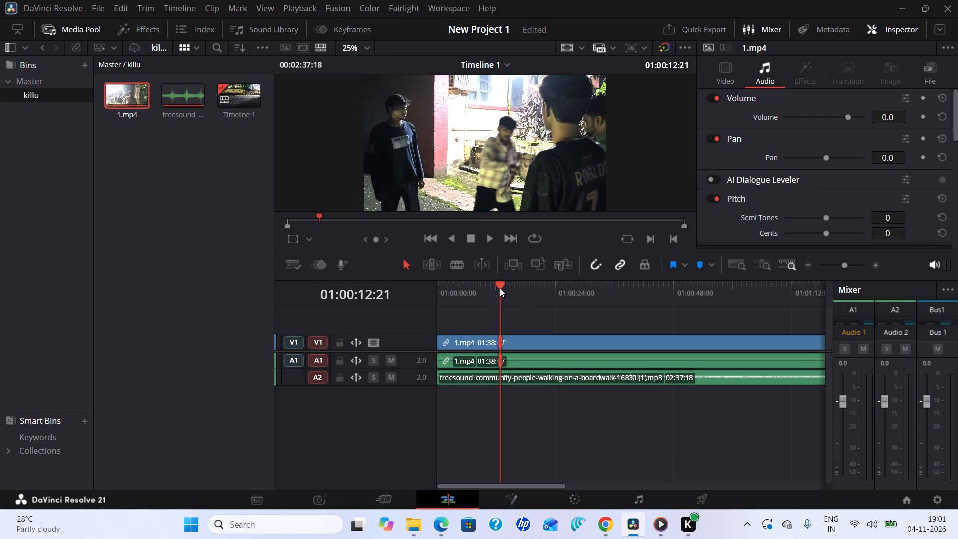
Scrub Timeline 1 from its start to about 01:00:54 and back to 01:00:00:00 to preview the walking sound.
drag(498, 284, 427, 302)
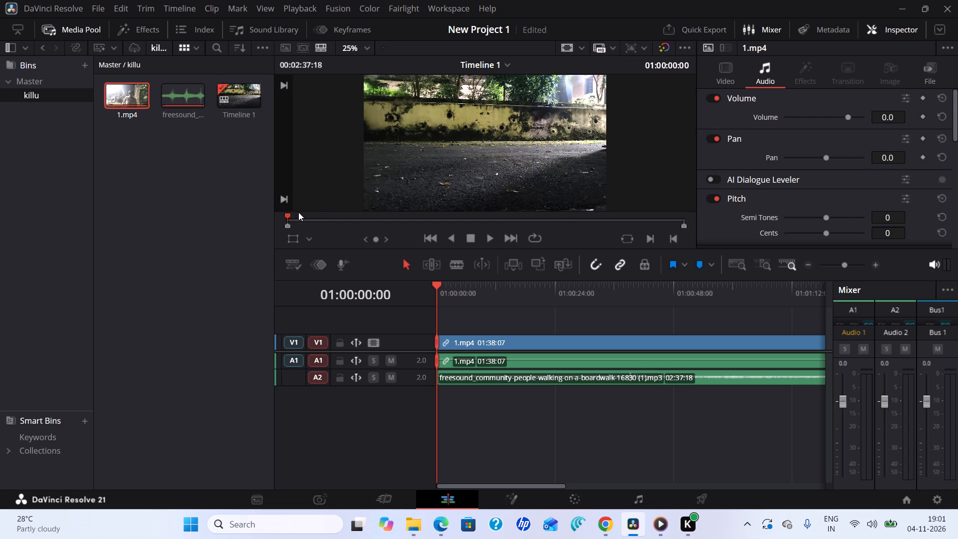
drag(286, 215, 427, 222)
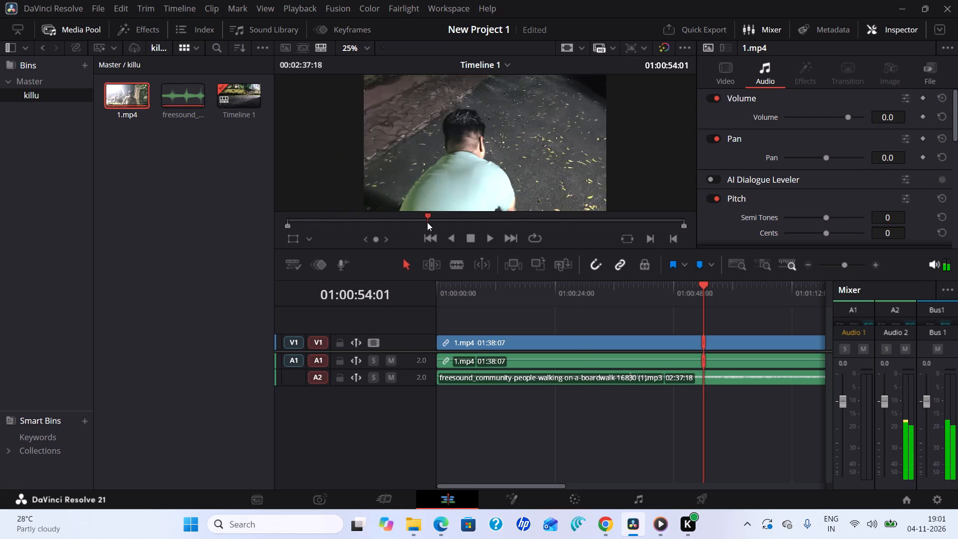
drag(427, 222, 274, 245)
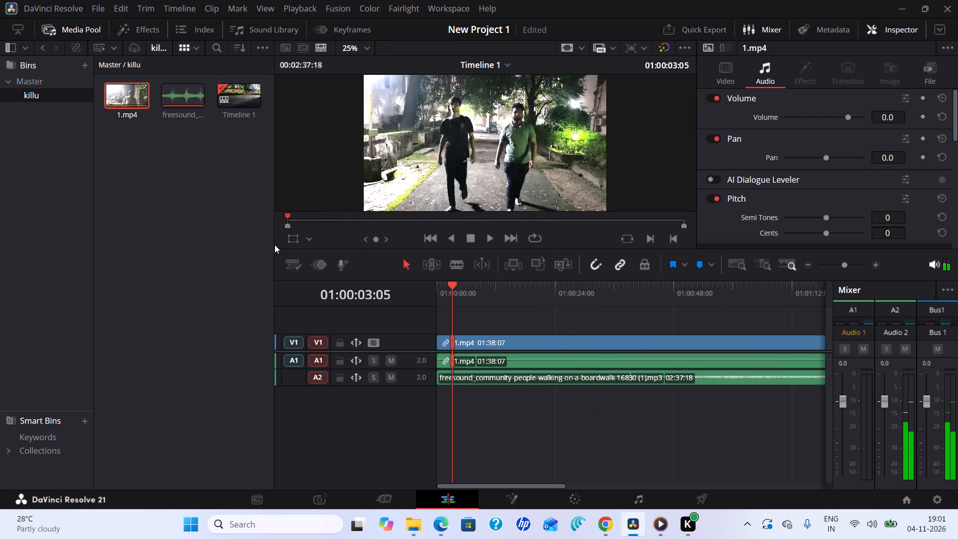
drag(274, 245, 273, 245)
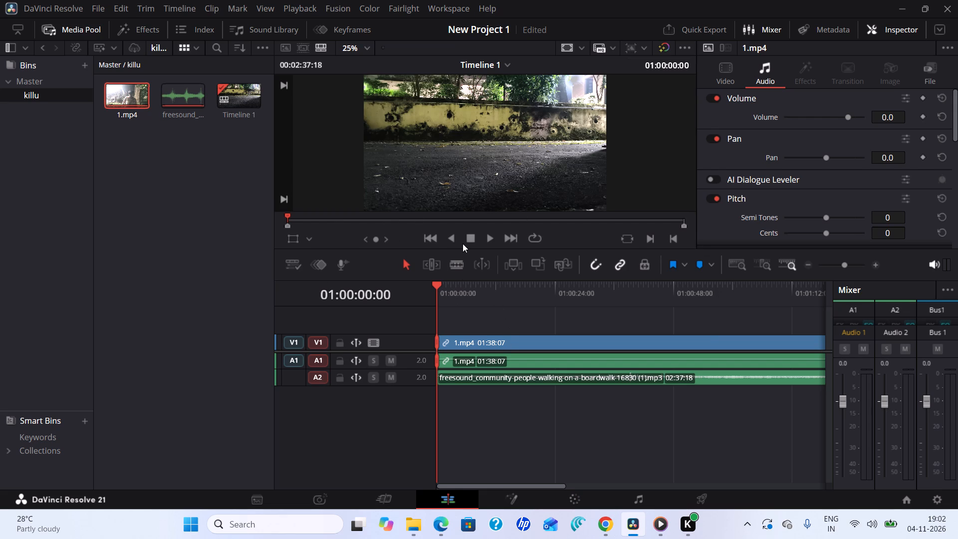
Play Timeline 1 from 01:00:00:00, restart it from the beginning, and stop at about 01:00:14 to check the walking sound against the video.
click(487, 239)
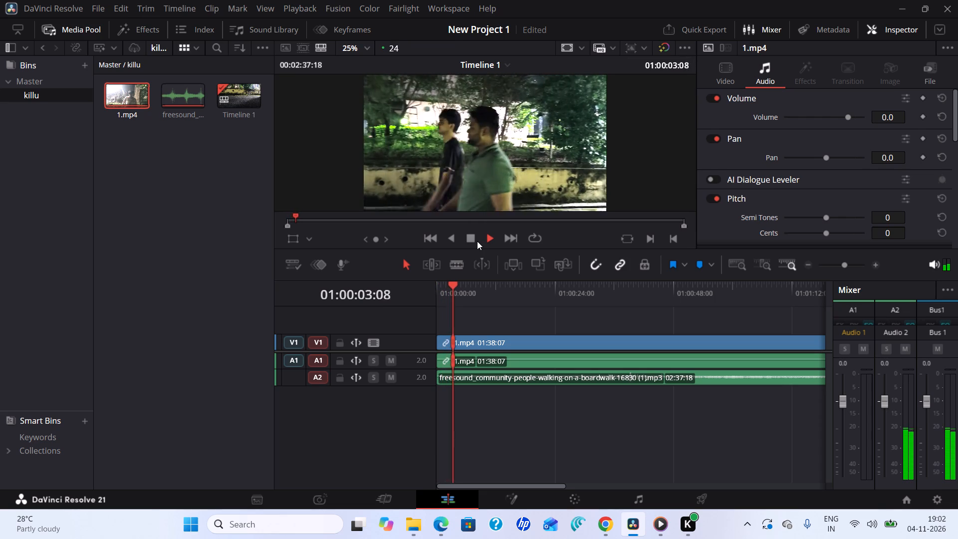
click(473, 237)
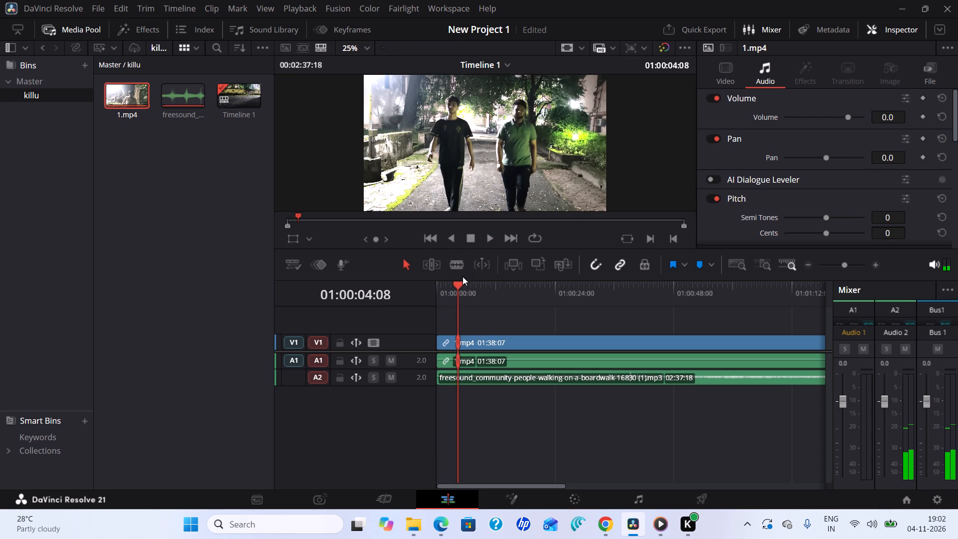
drag(460, 286, 433, 308)
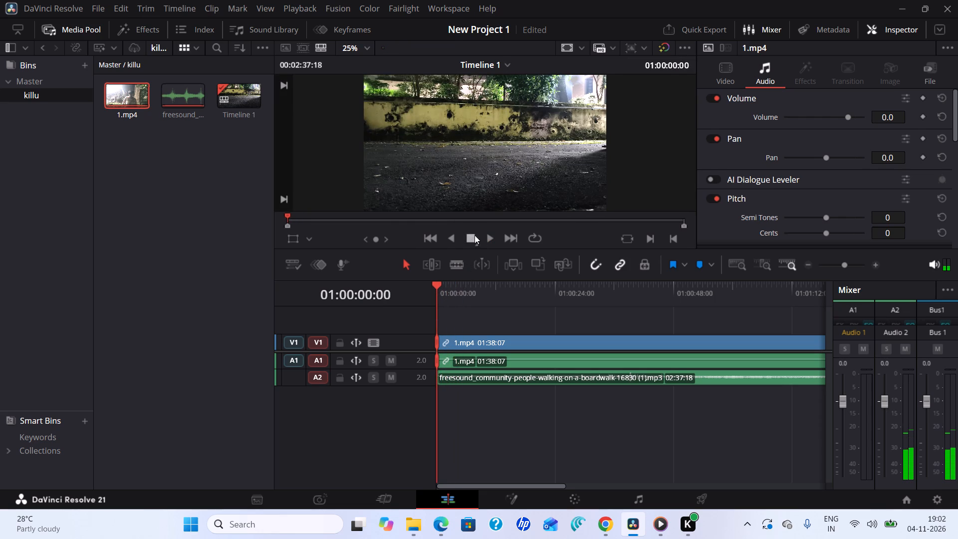
click(472, 238)
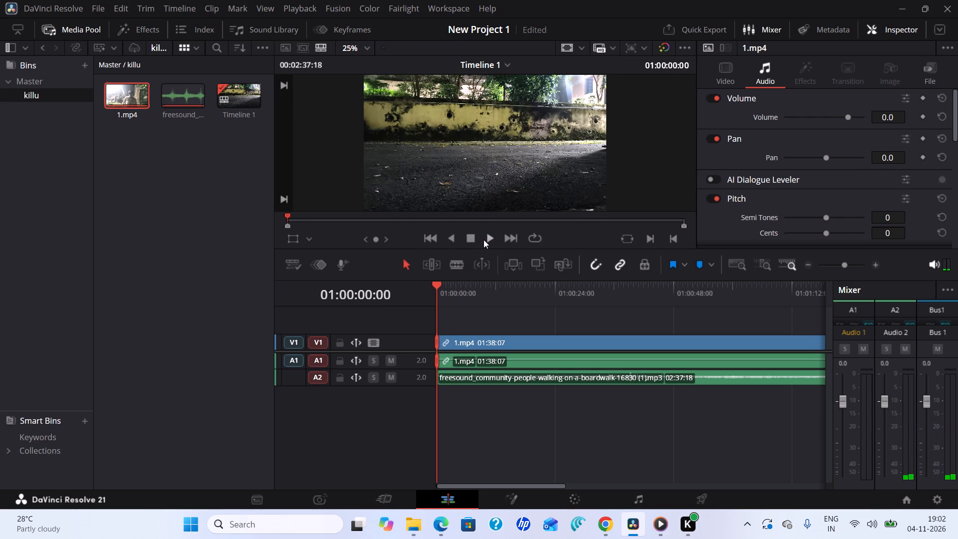
click(487, 239)
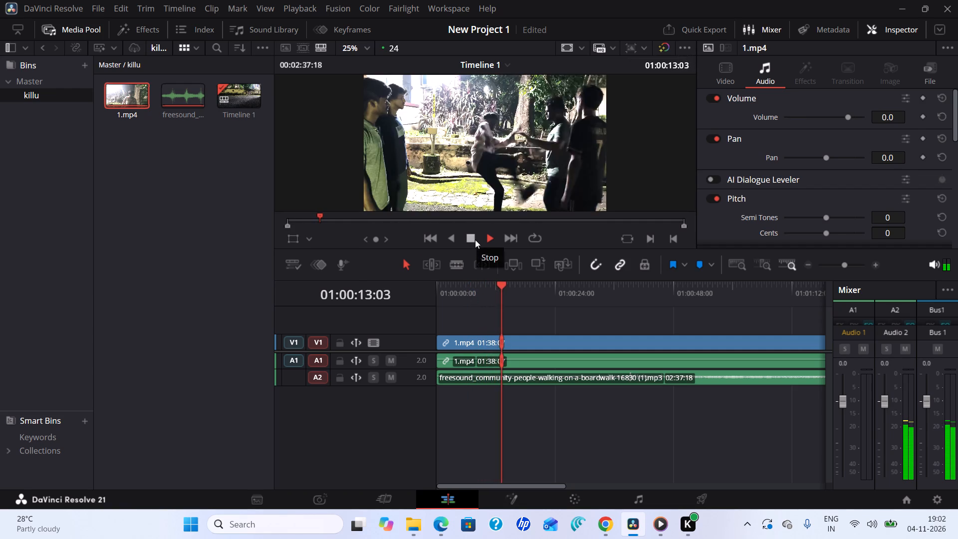
click(472, 238)
Shorten the boardwalk walking clip on A2 from its end to a duration of 28:22.
click(763, 397)
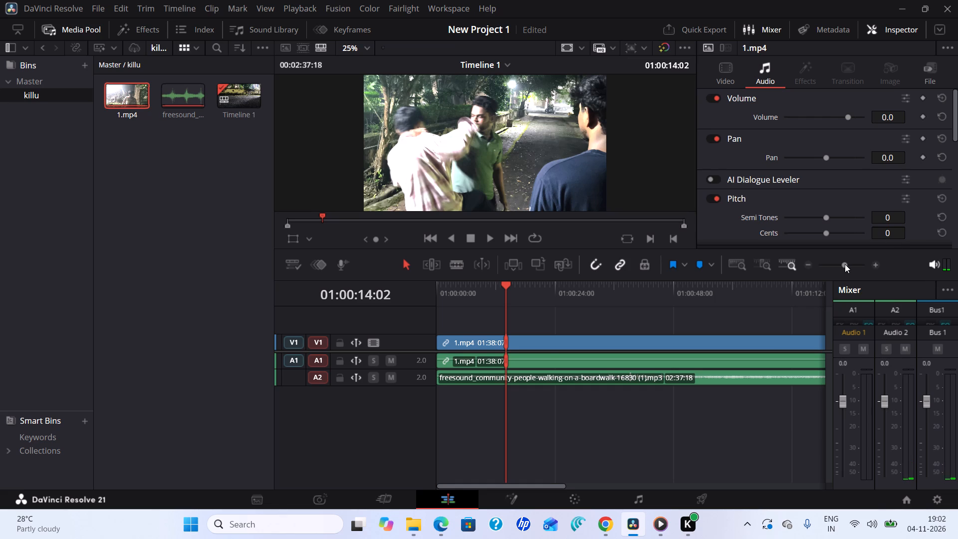
drag(845, 264, 841, 270)
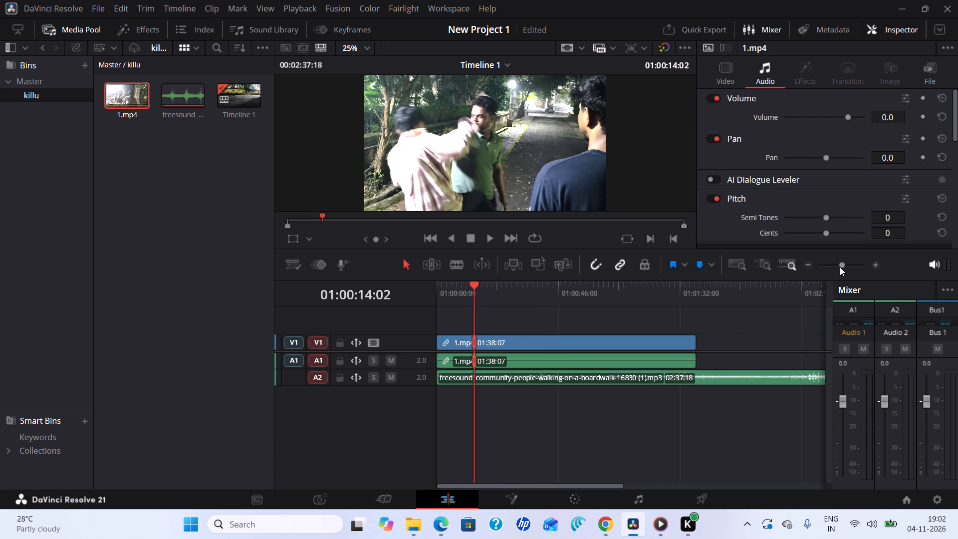
drag(844, 263, 841, 269)
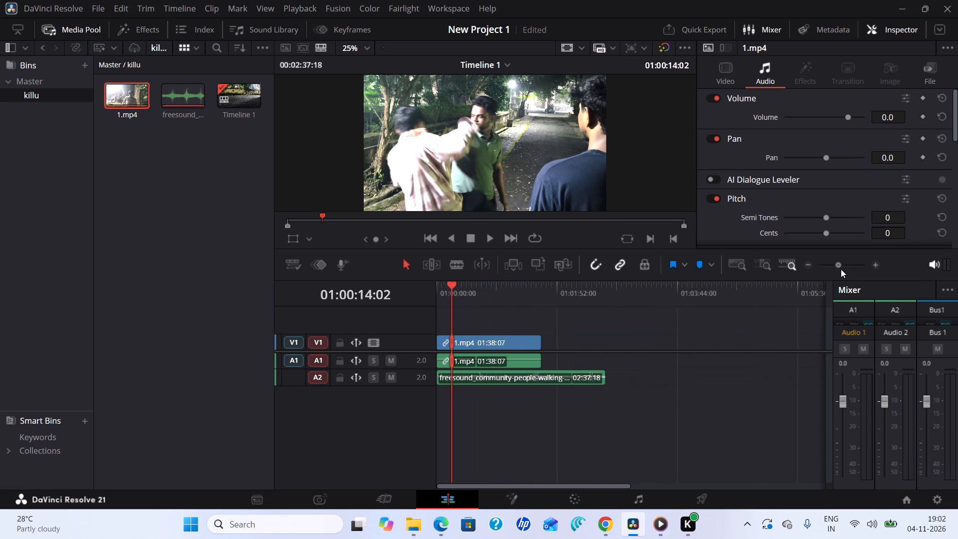
drag(841, 269, 839, 270)
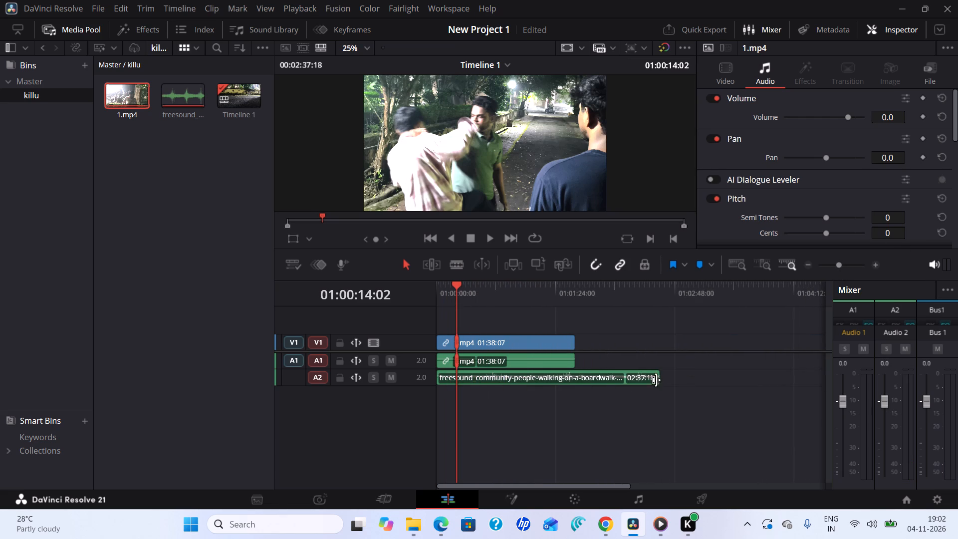
drag(659, 378, 619, 388)
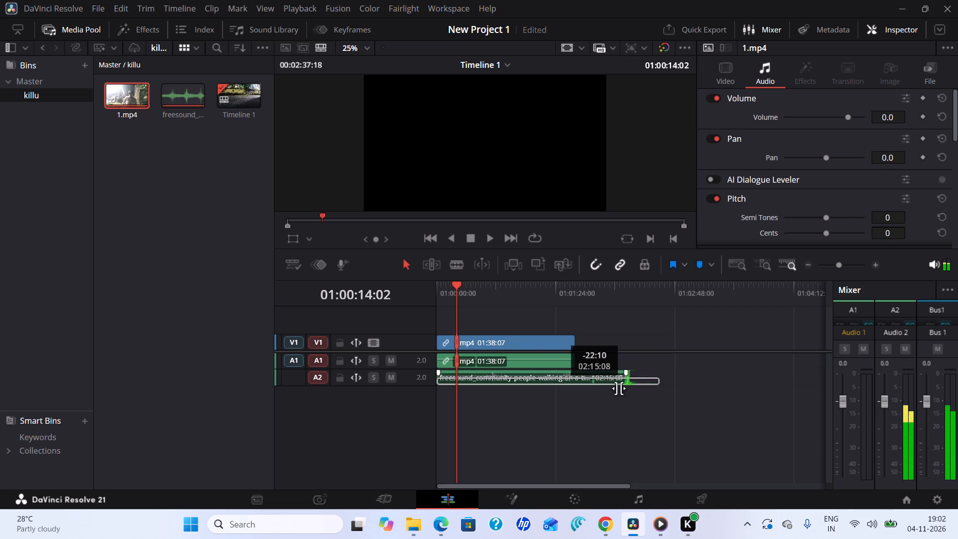
drag(619, 388, 540, 405)
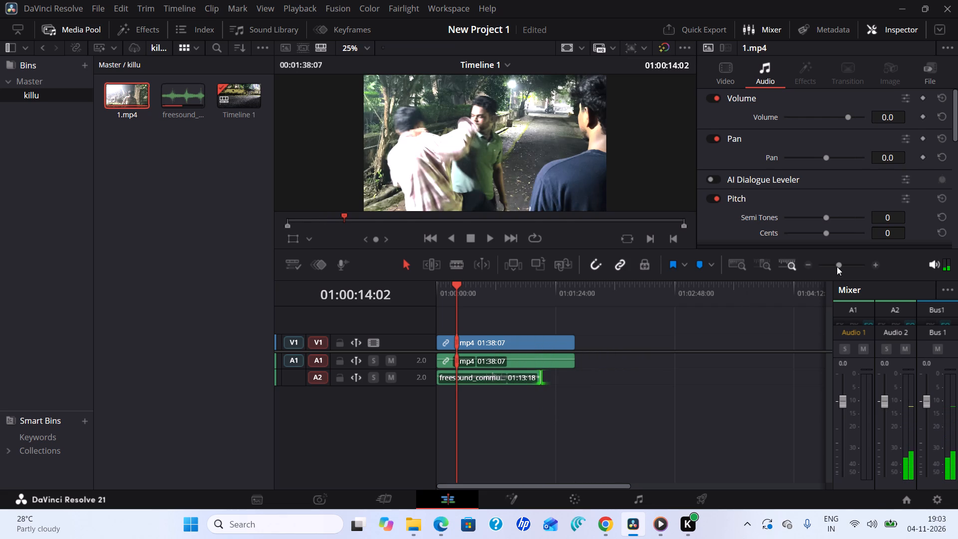
drag(840, 263, 843, 268)
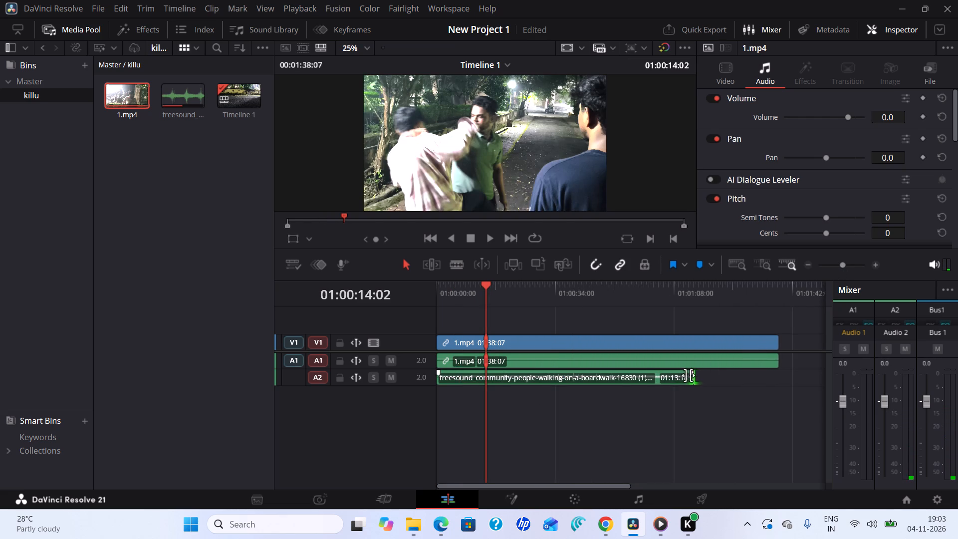
drag(694, 377, 681, 383)
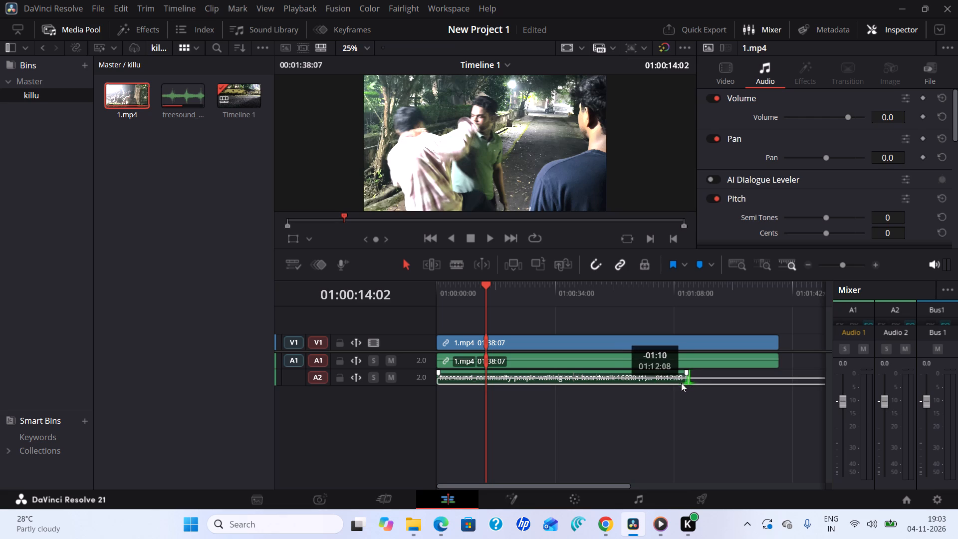
drag(681, 383, 537, 429)
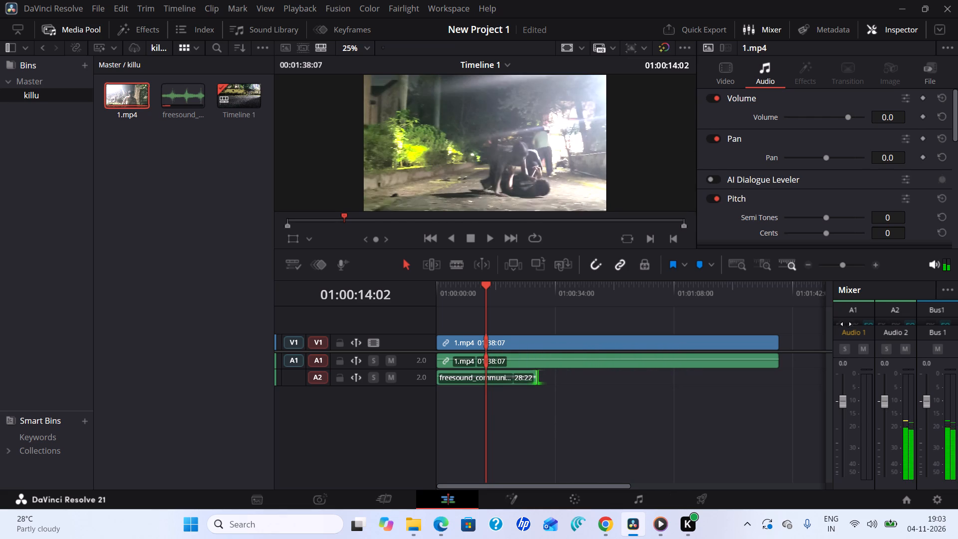
Trim the end of the A2 boardwalk walking clip further, to a duration of 13:01.
drag(843, 264, 848, 288)
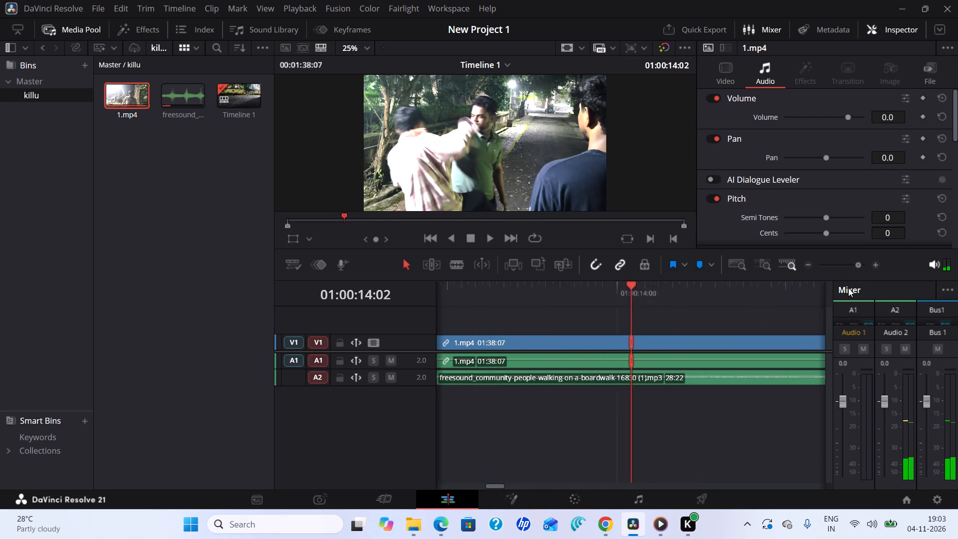
drag(848, 288, 848, 316)
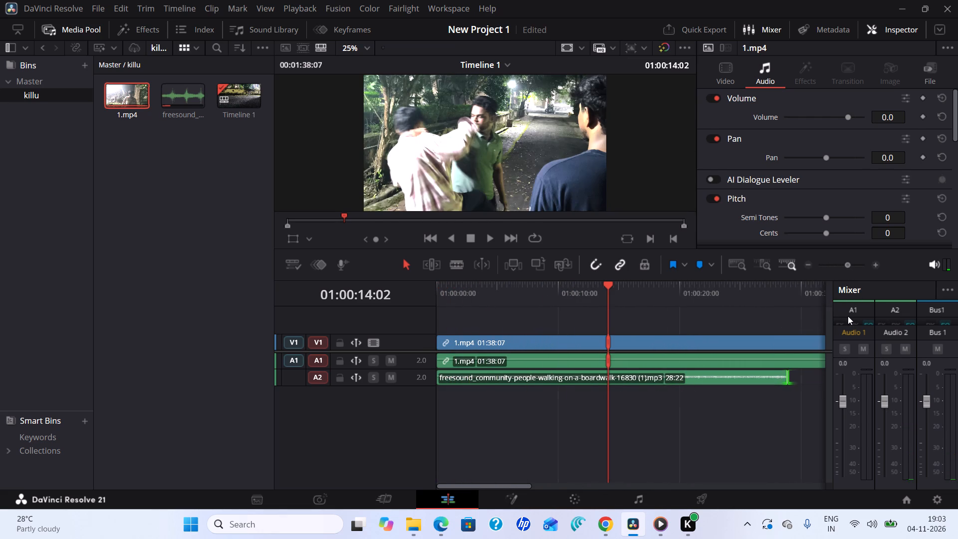
drag(848, 316, 848, 316)
drag(789, 379, 618, 398)
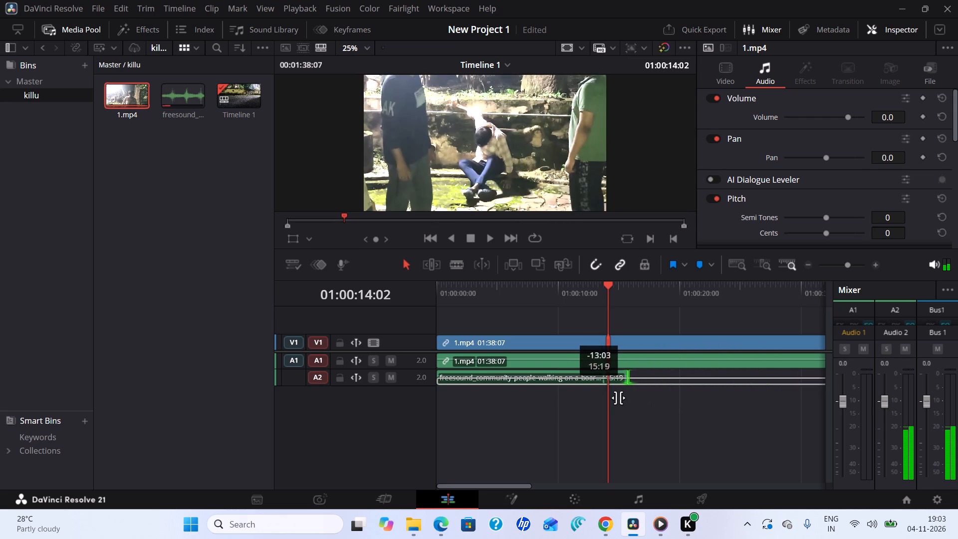
drag(618, 398, 565, 403)
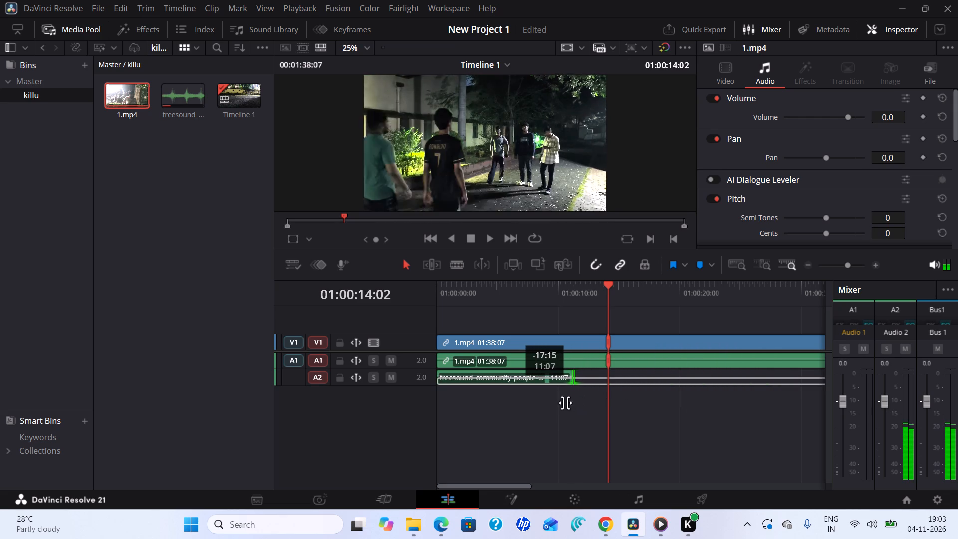
drag(565, 403, 564, 404)
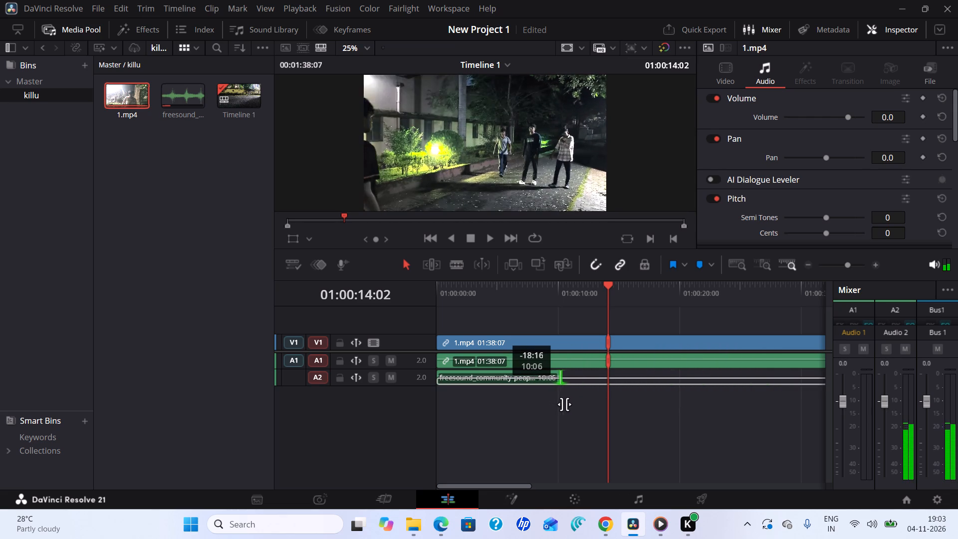
drag(564, 404, 577, 406)
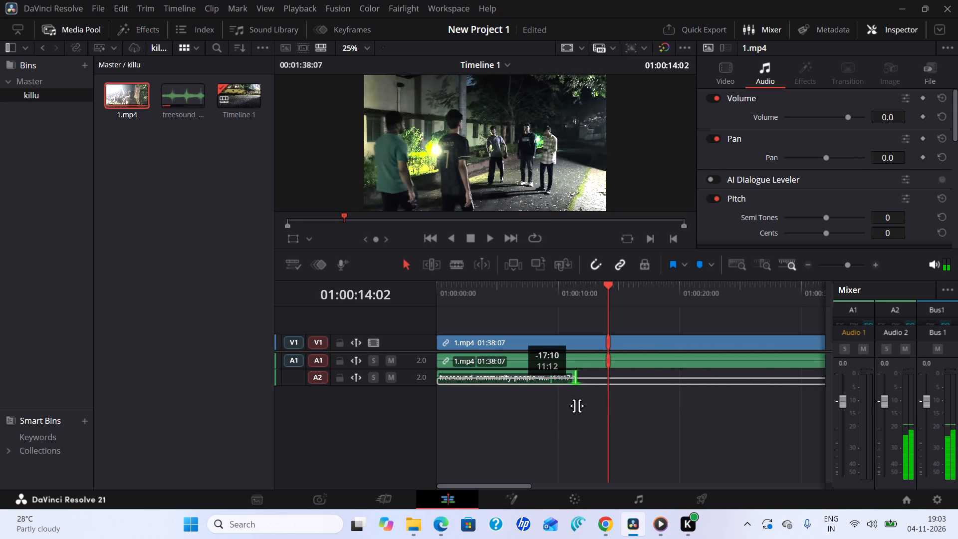
drag(577, 406, 596, 411)
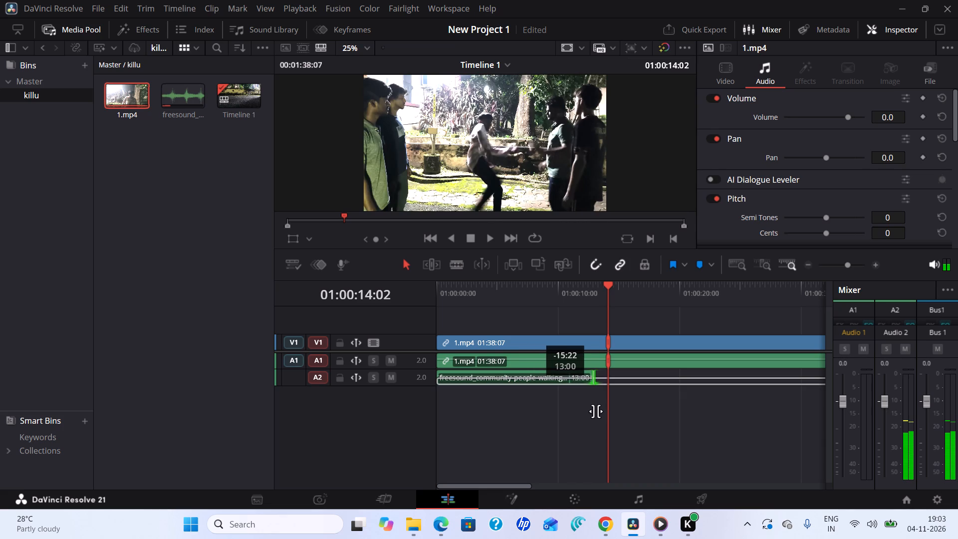
drag(596, 411, 596, 412)
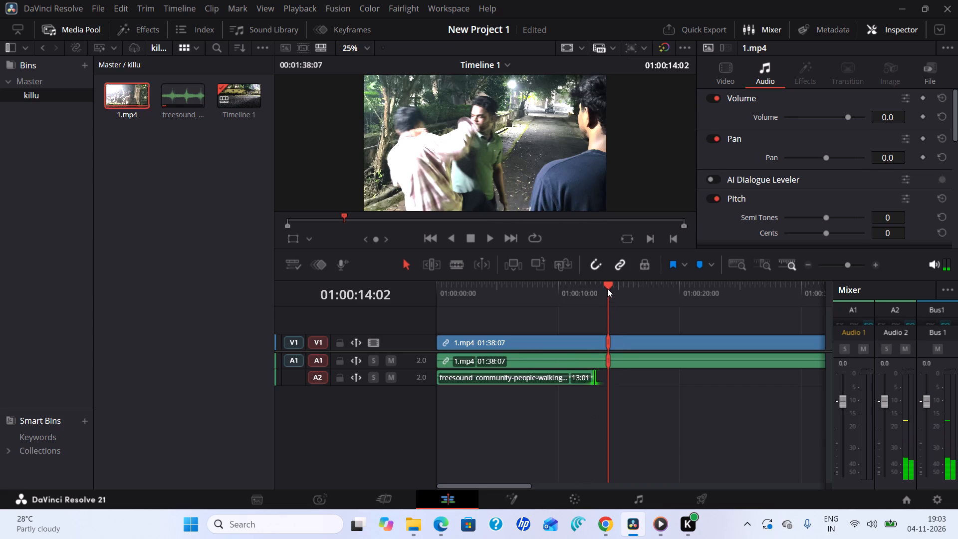
Scrub and play Timeline 1 from 01:00:00:00 to about 01:00:12 to check the trimmed walking sound, and return to the start.
drag(607, 287, 437, 296)
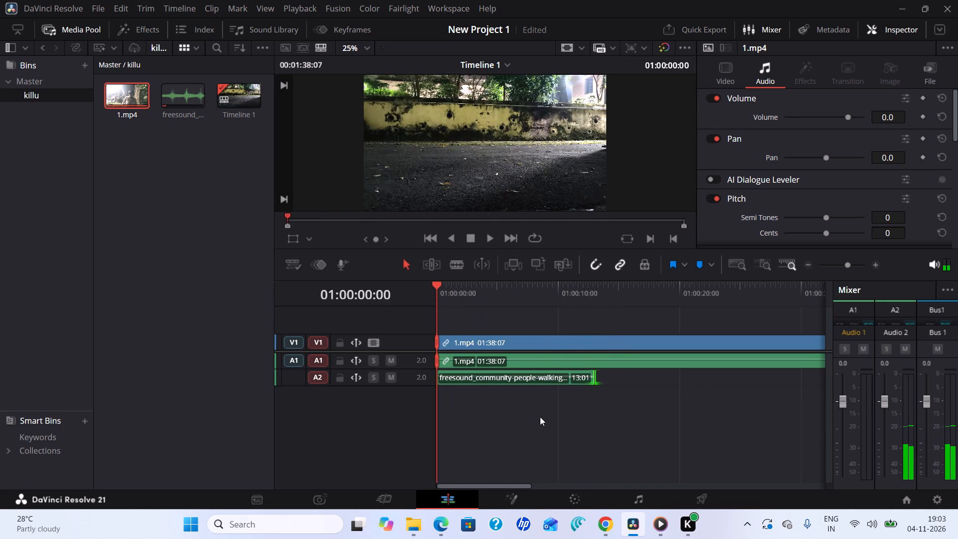
click(597, 378)
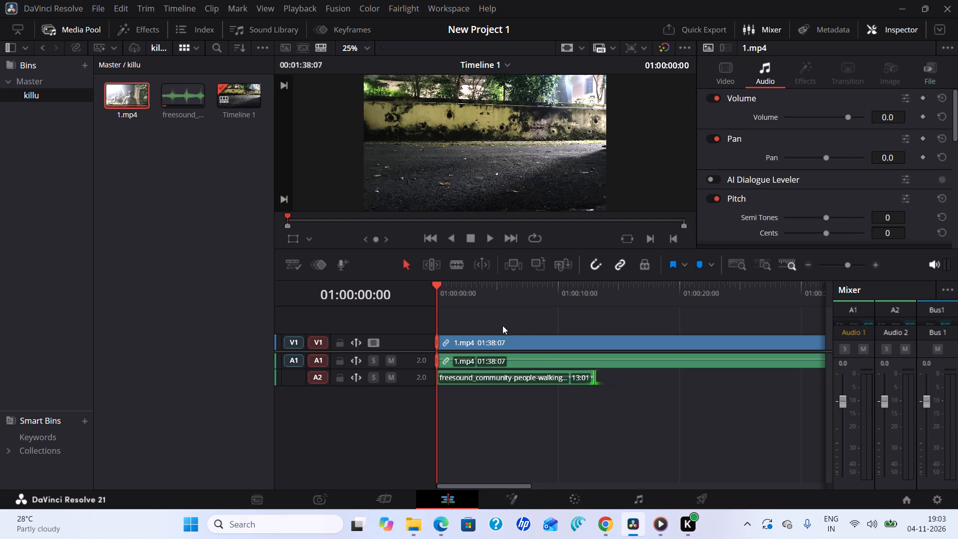
drag(434, 282, 564, 328)
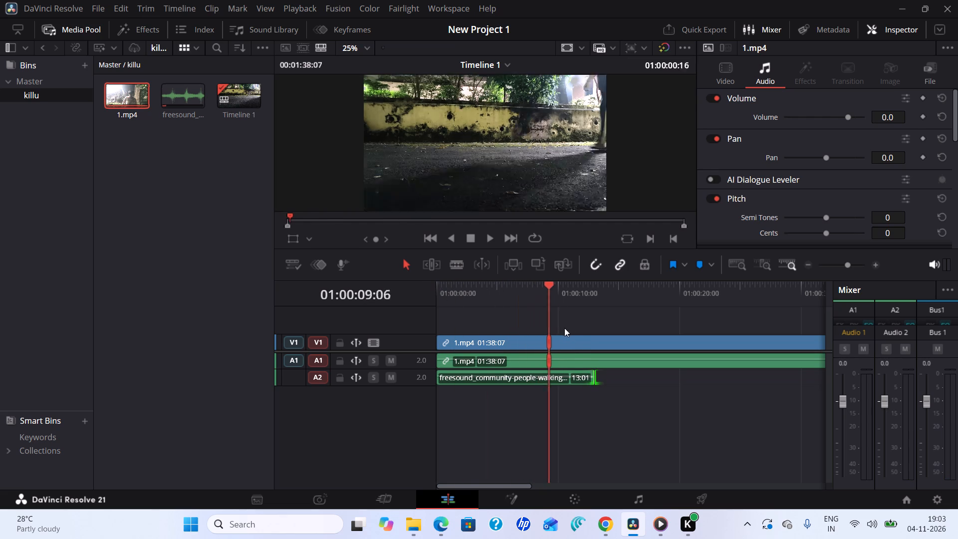
drag(564, 328, 585, 339)
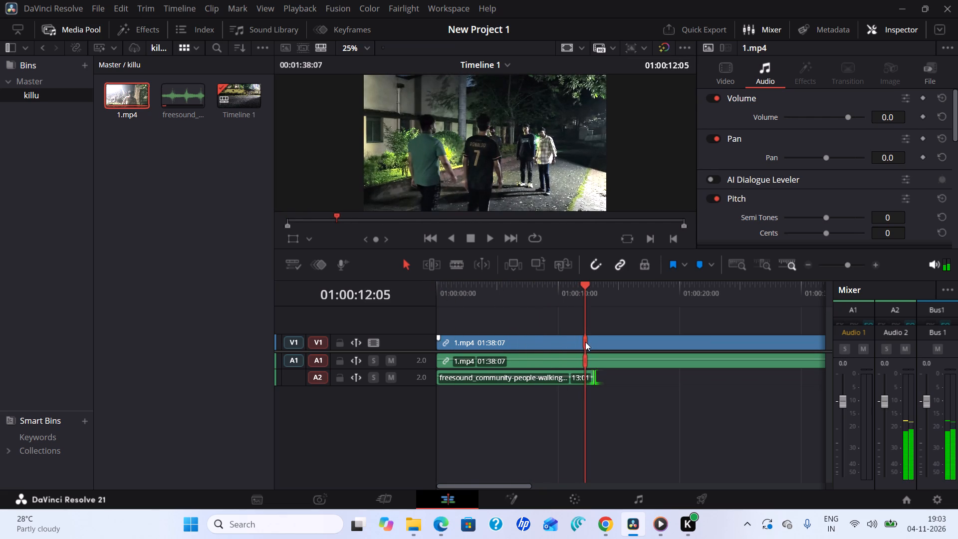
click(588, 374)
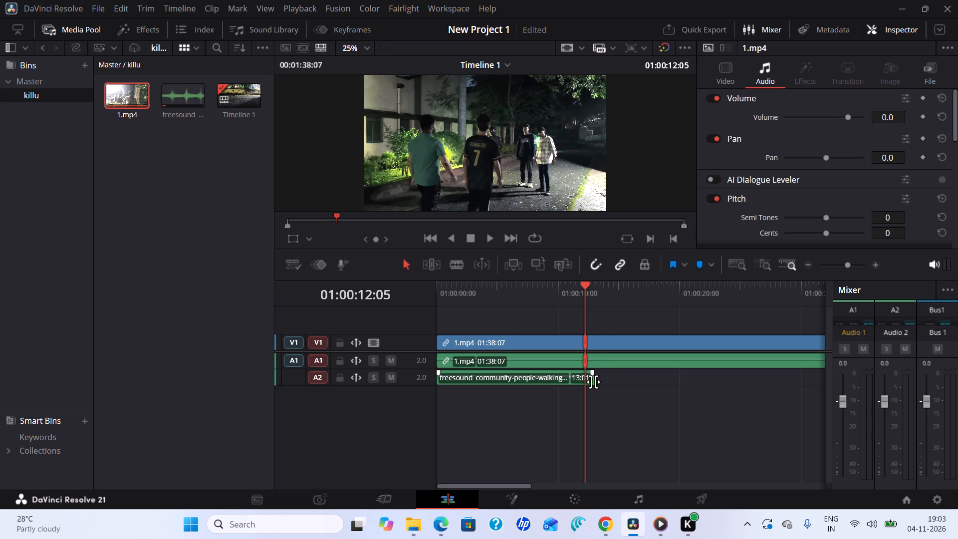
drag(587, 284, 425, 291)
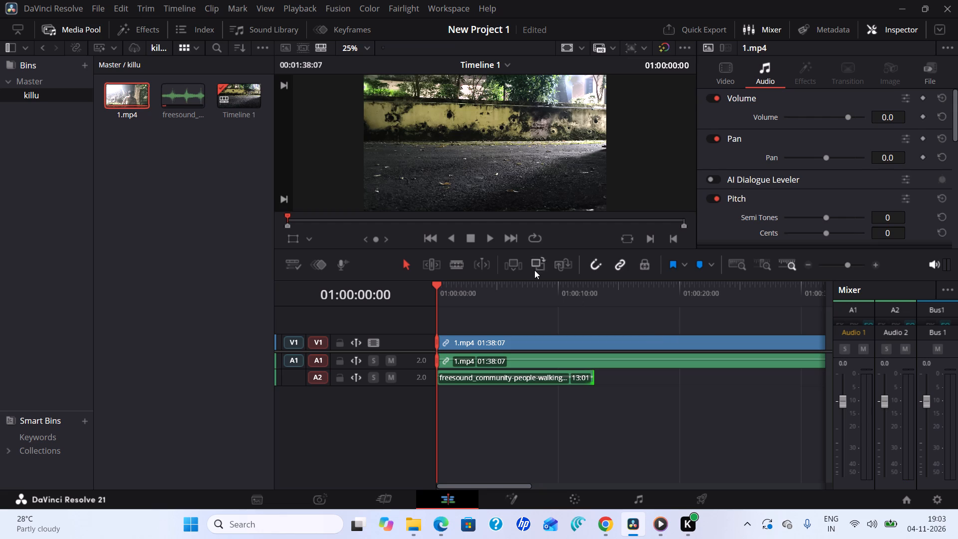
click(490, 241)
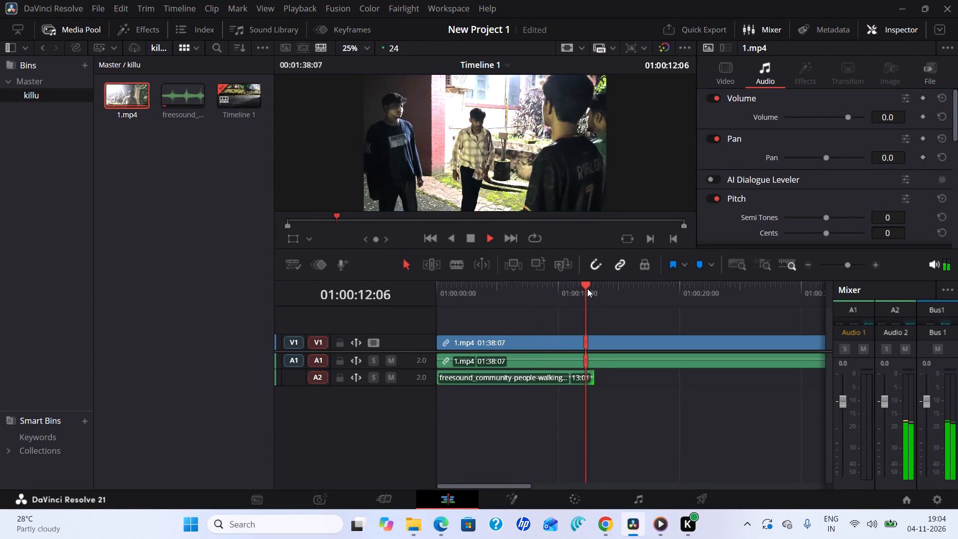
drag(588, 283, 430, 293)
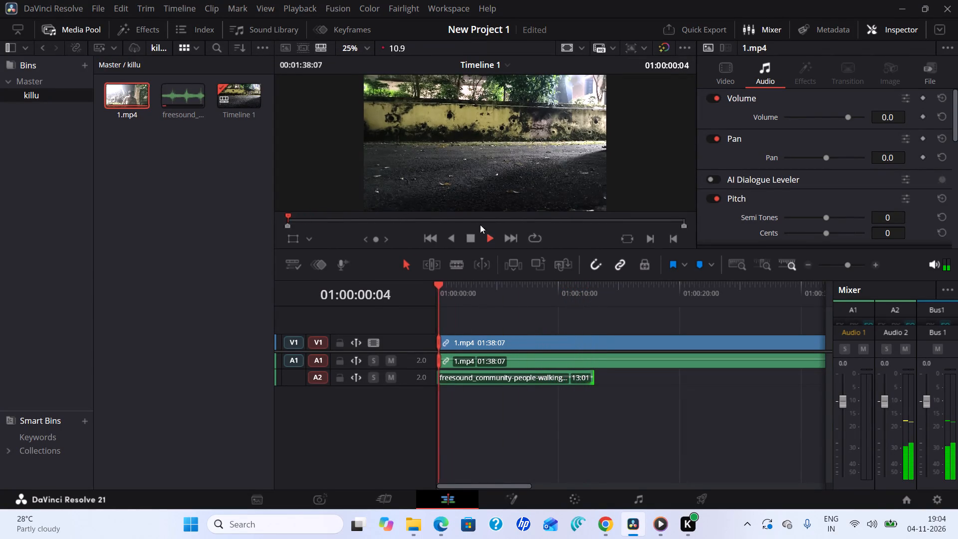
click(474, 235)
click(444, 285)
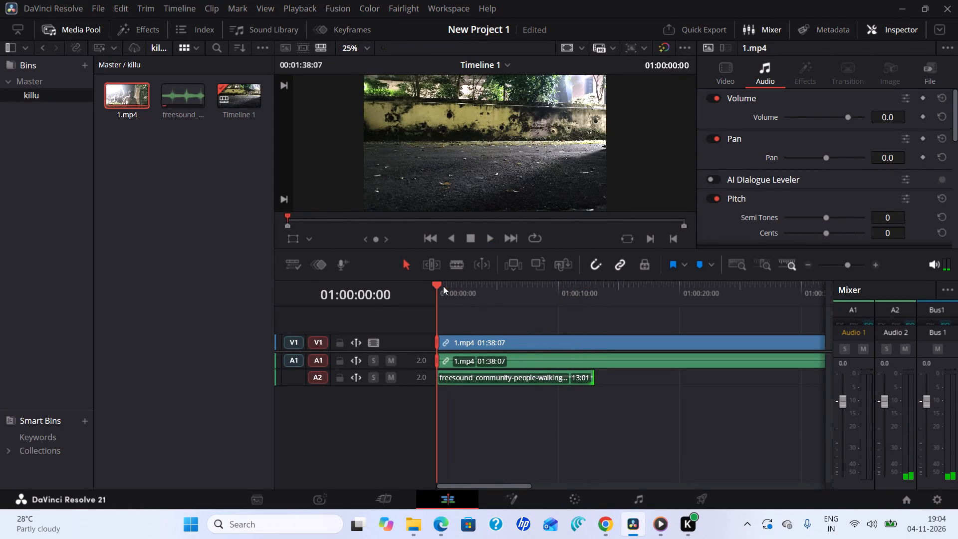
Add a second copy of the boardwalk walking sound on a new A3 track, aligned to the timeline start at 01:00:00:00.
drag(190, 102, 191, 102)
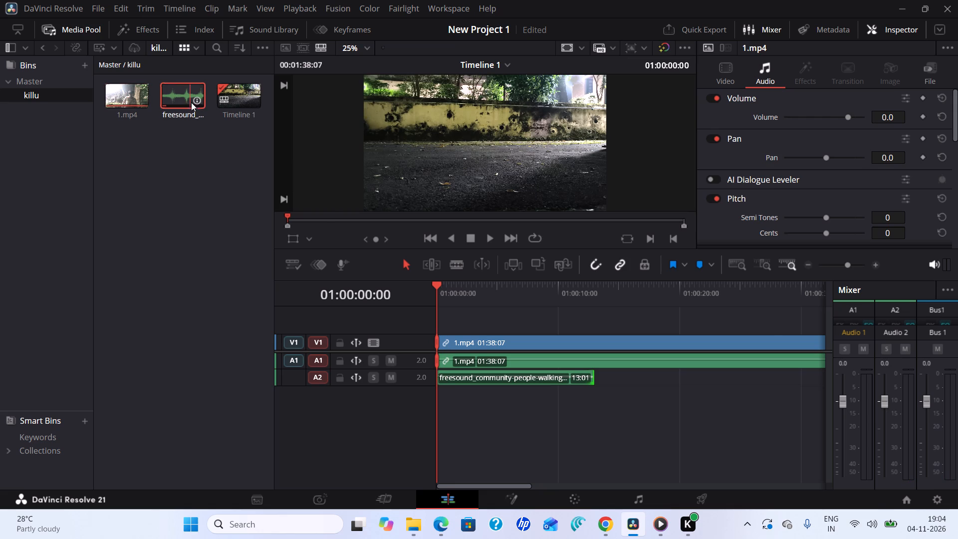
drag(191, 102, 476, 411)
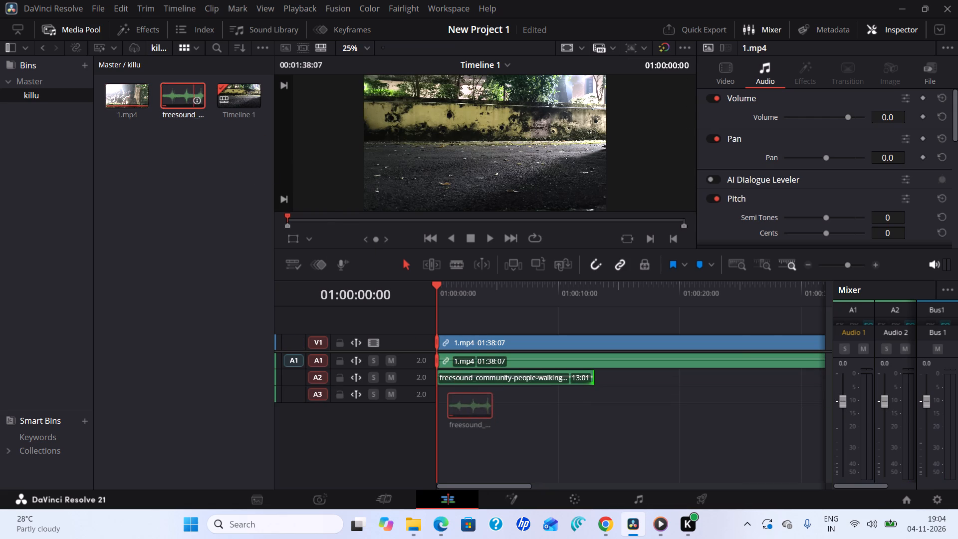
drag(476, 411, 471, 403)
drag(496, 396, 485, 395)
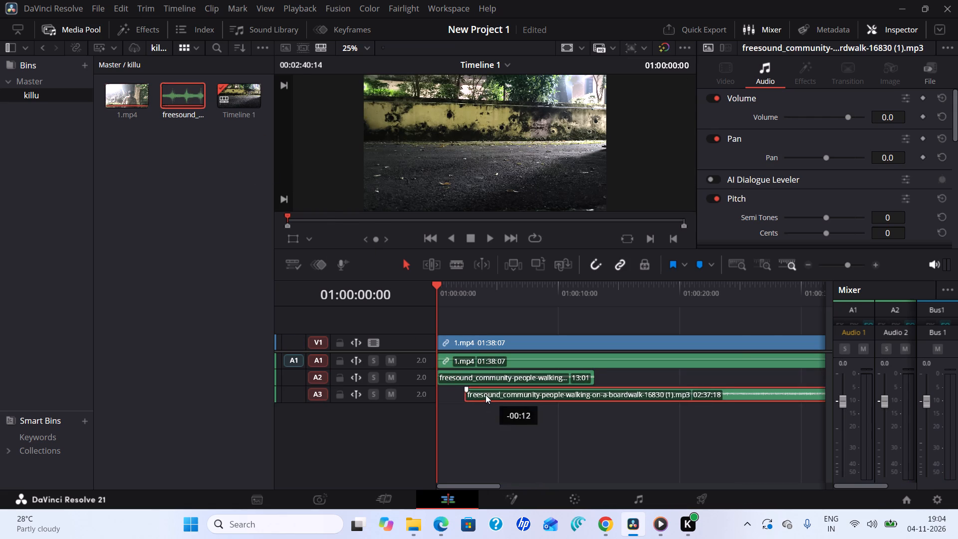
drag(485, 395, 458, 396)
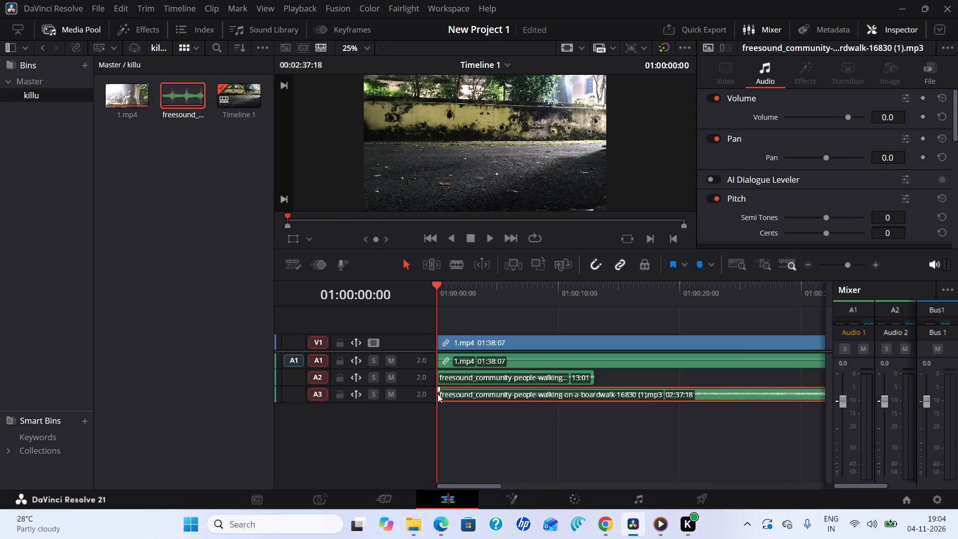
click(438, 394)
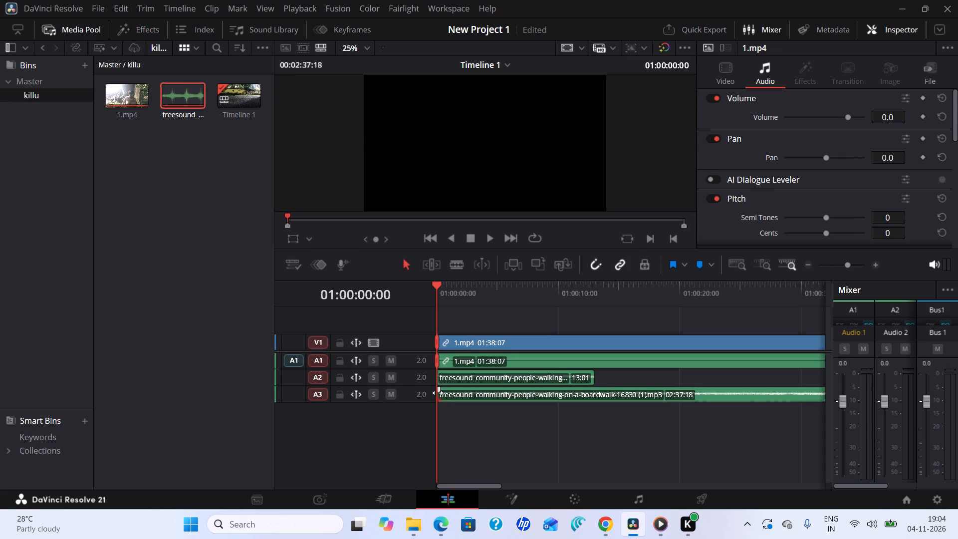
click(438, 393)
Extend the end of the A2 walking clip to a duration of 13:03.
click(588, 375)
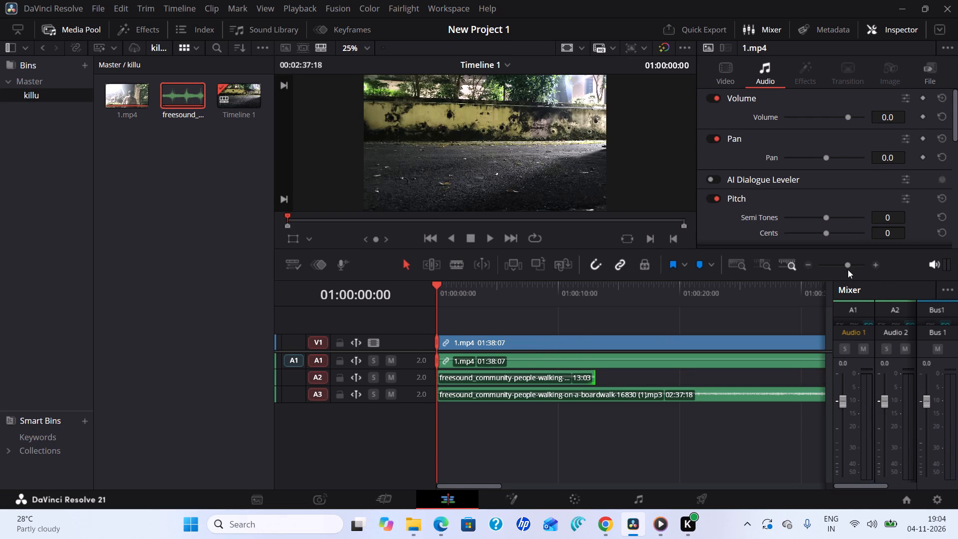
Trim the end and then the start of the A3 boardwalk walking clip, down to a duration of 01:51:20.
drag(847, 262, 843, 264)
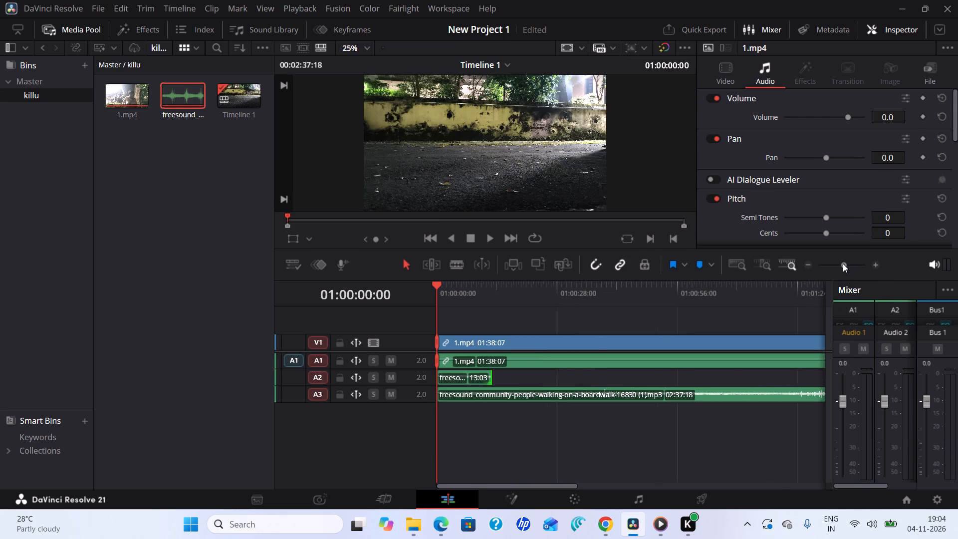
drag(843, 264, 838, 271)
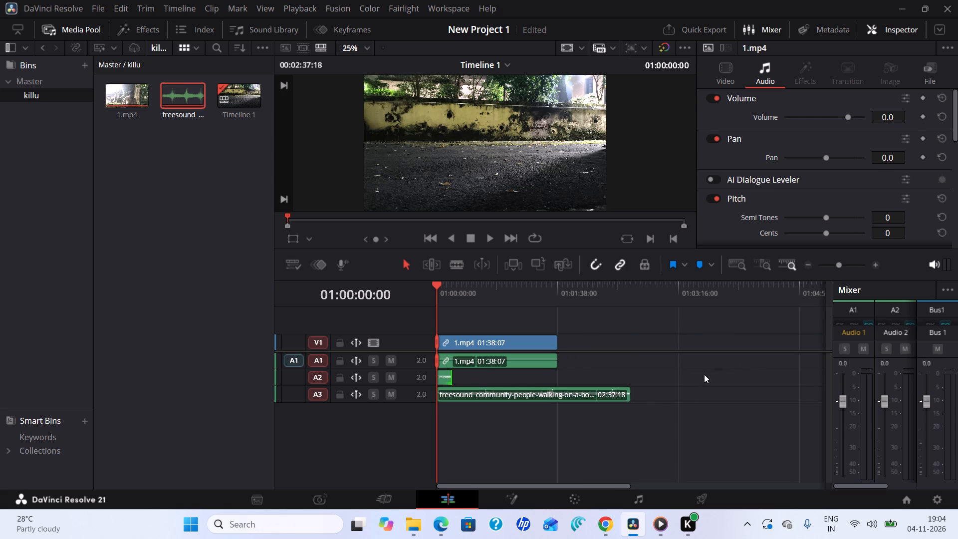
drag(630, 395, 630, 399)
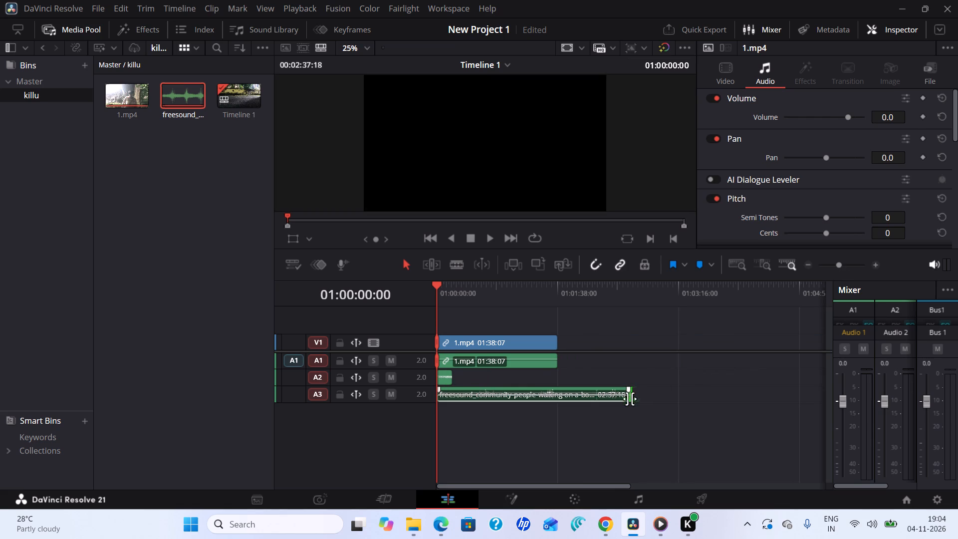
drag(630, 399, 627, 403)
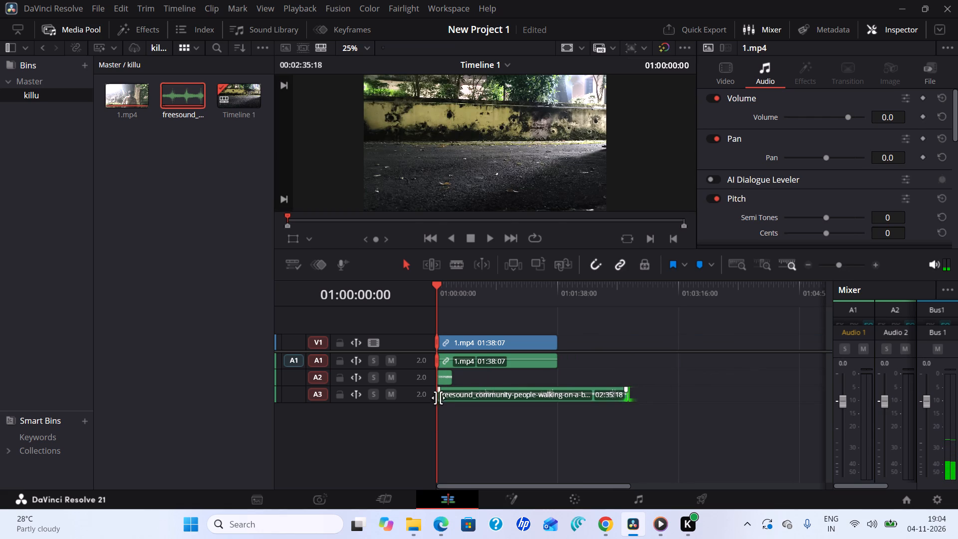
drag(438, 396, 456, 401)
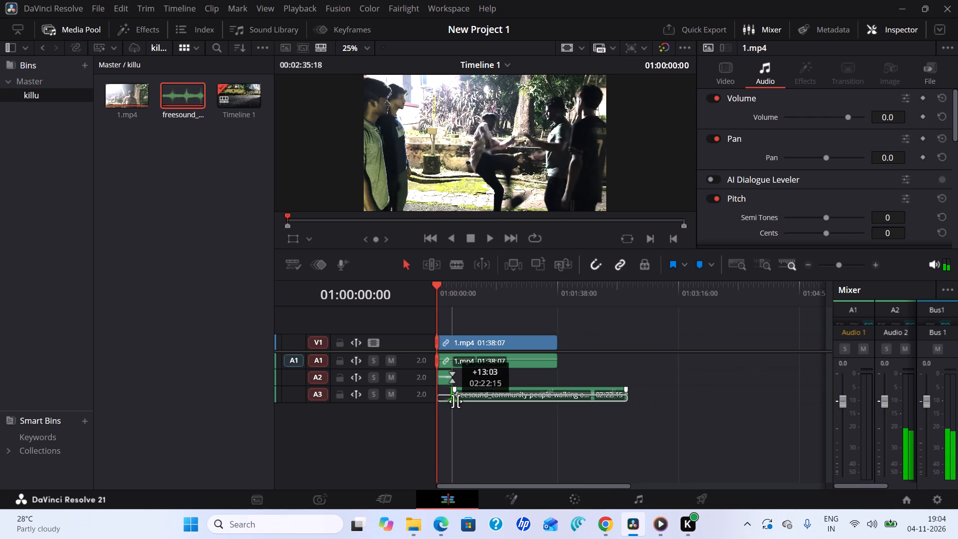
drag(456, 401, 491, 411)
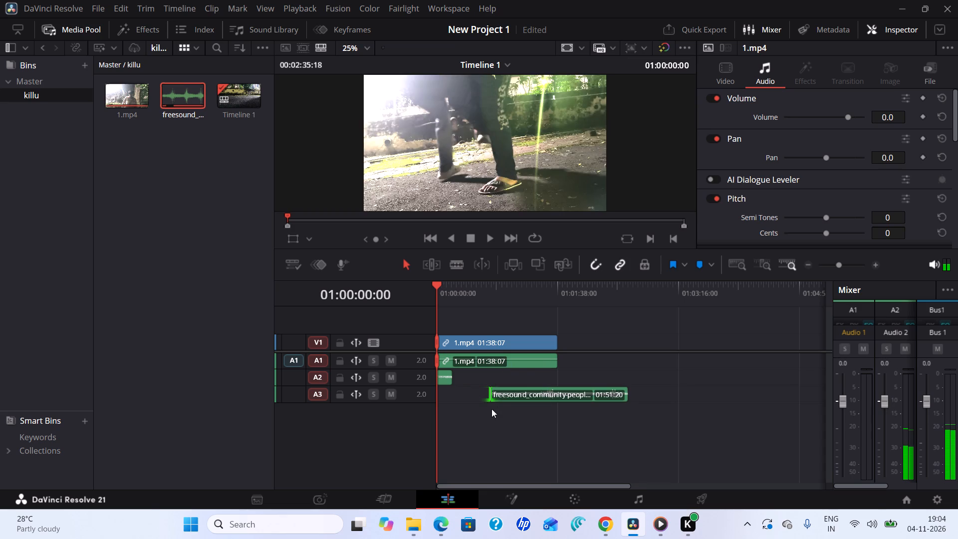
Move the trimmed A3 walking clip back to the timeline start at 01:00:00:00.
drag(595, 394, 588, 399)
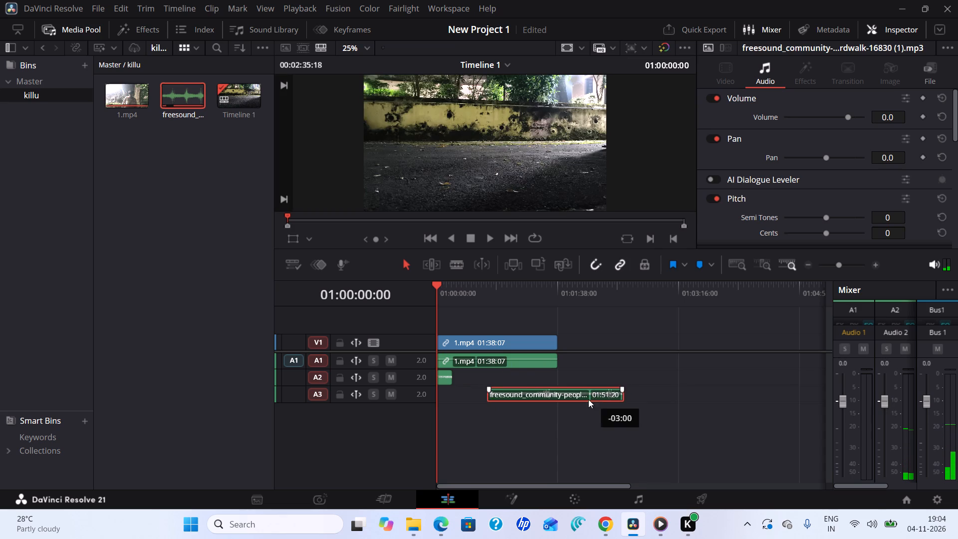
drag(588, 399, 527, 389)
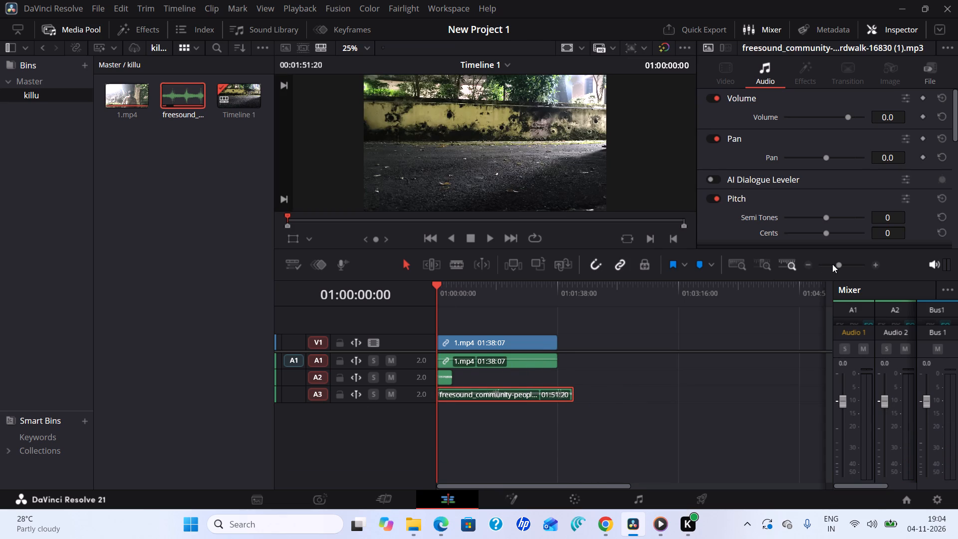
Play and scrub Timeline 1 from 01:00:00:00 to about 01:00:29 to check the trimmed A3 walking sound against the video.
drag(837, 265, 845, 269)
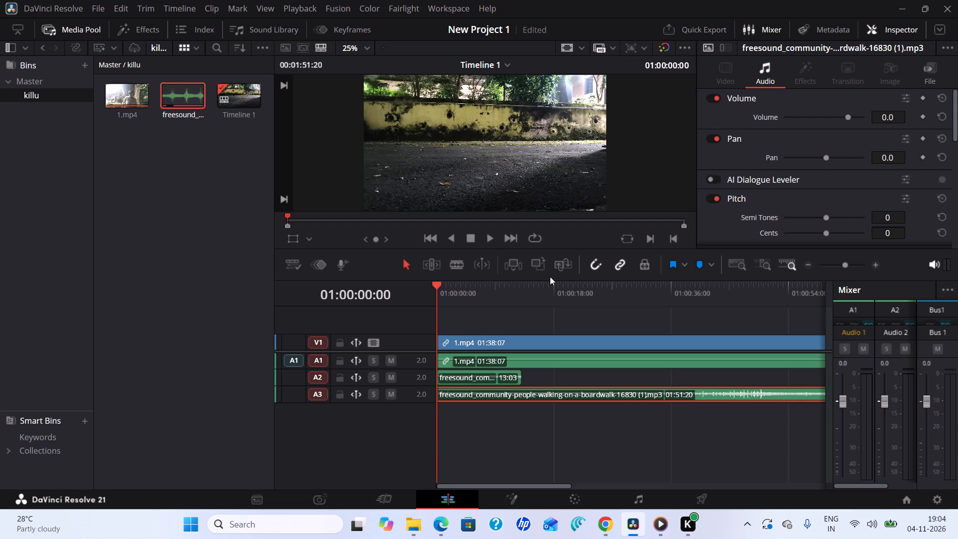
click(490, 239)
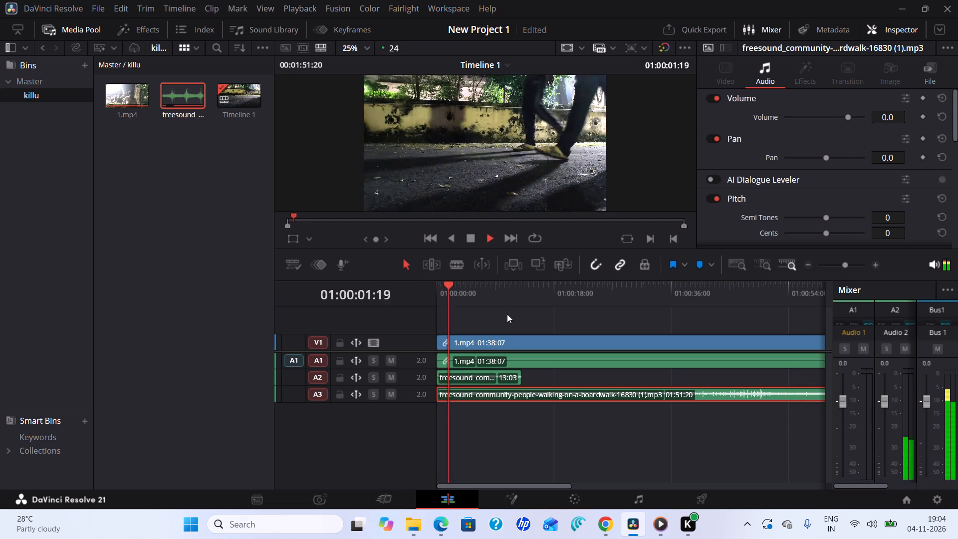
click(474, 244)
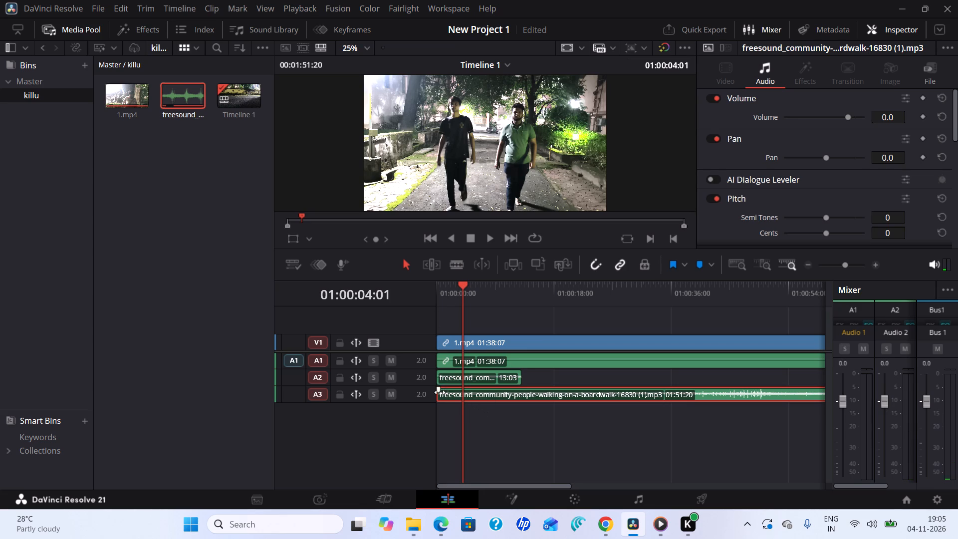
click(489, 238)
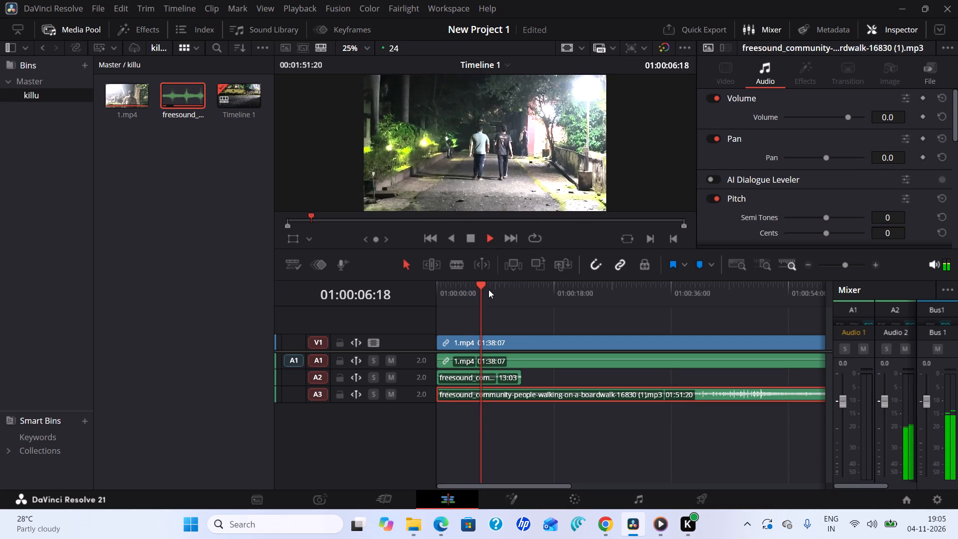
drag(484, 286, 509, 300)
drag(512, 285, 538, 286)
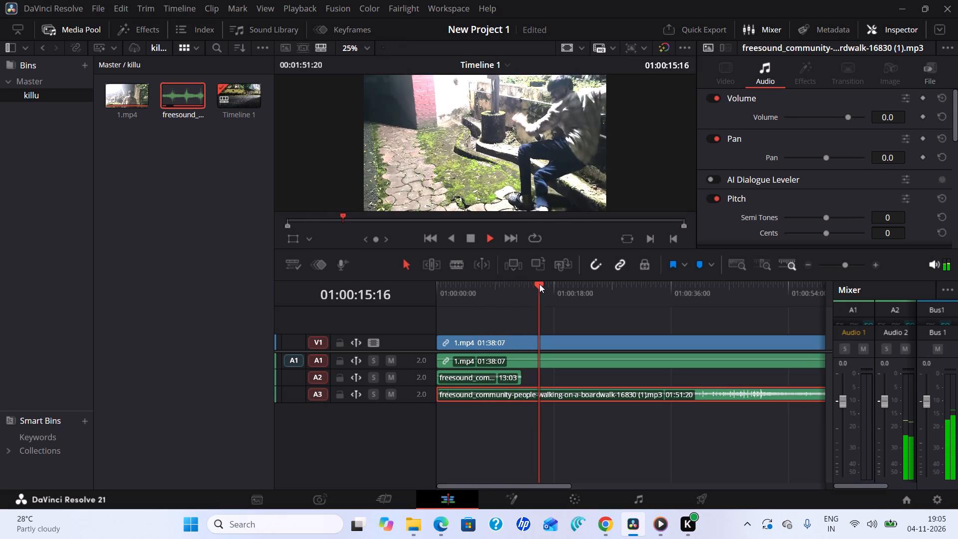
drag(540, 281, 569, 294)
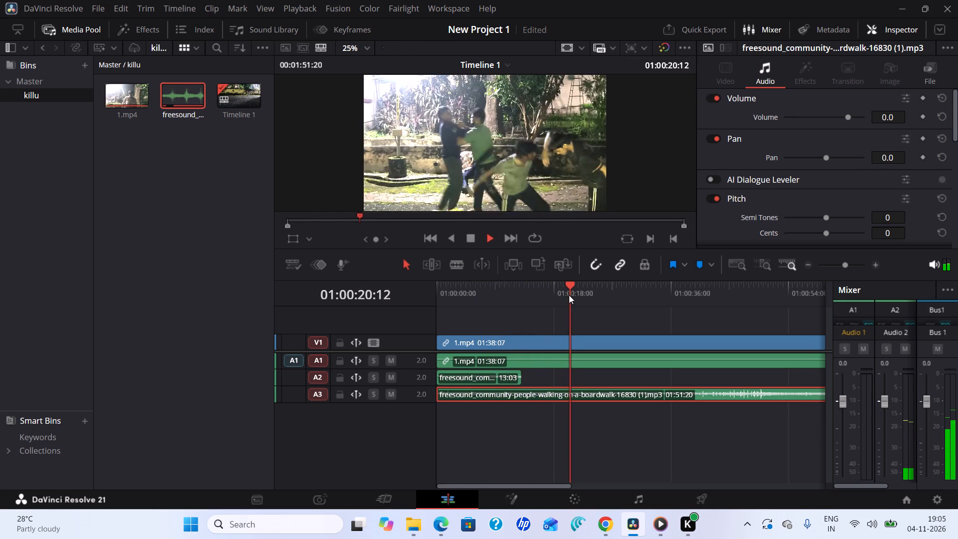
drag(571, 285, 591, 287)
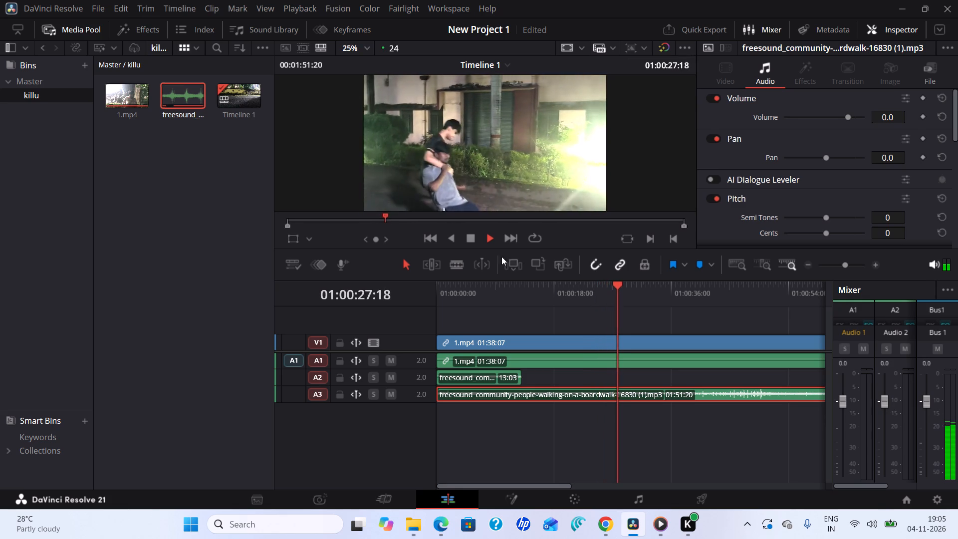
click(470, 239)
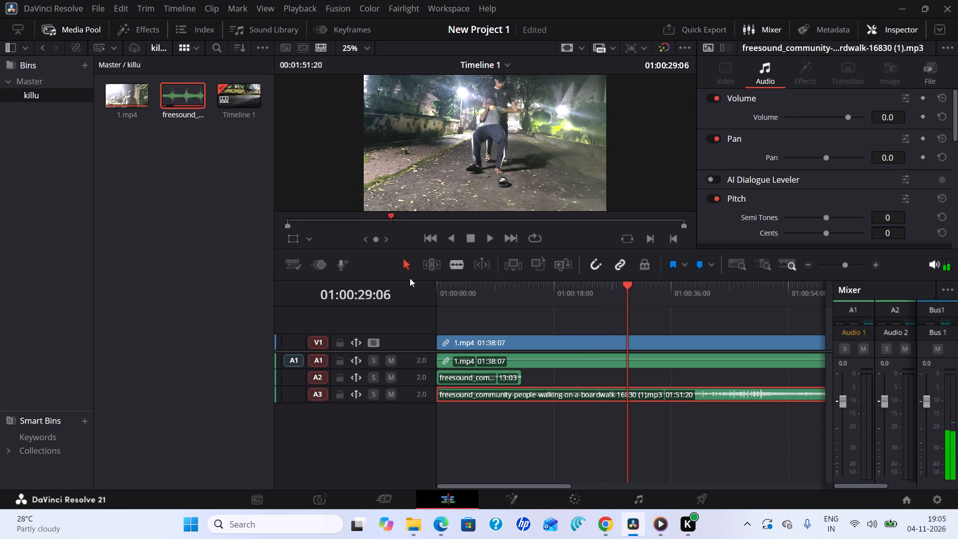
Switch to the Pixabay results in Chrome and listen to an early section of "People walking on a boardwalk".
click(606, 527)
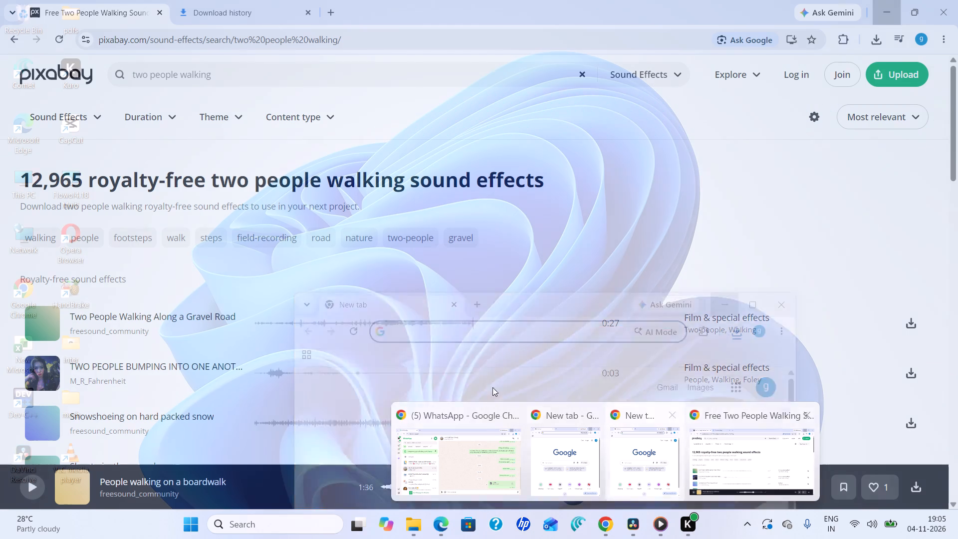
click(711, 456)
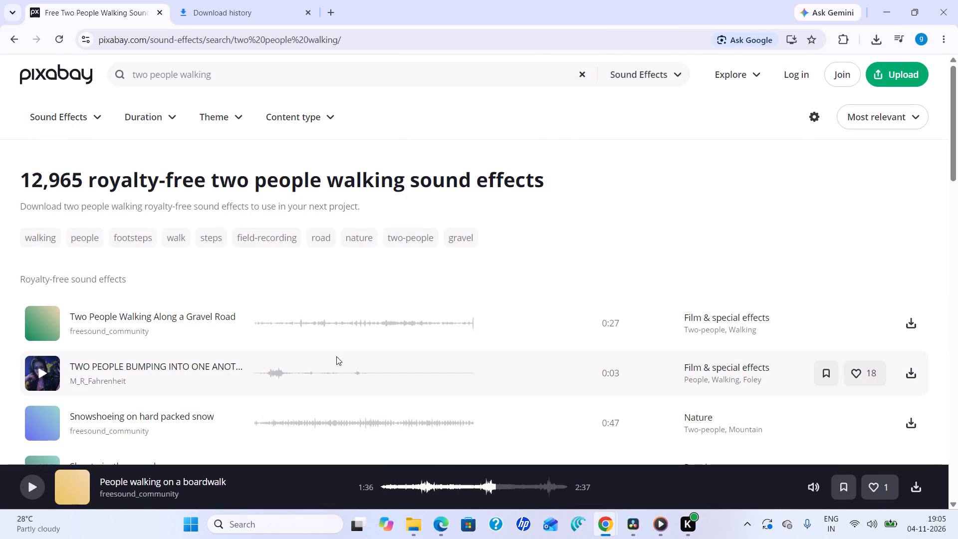
scroll(337, 356, down, 2)
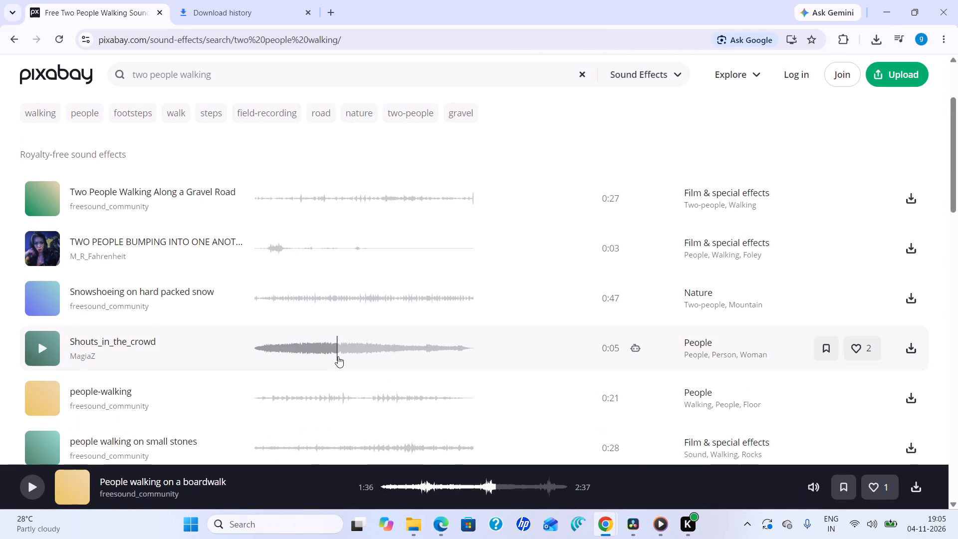
scroll(338, 356, down, 4)
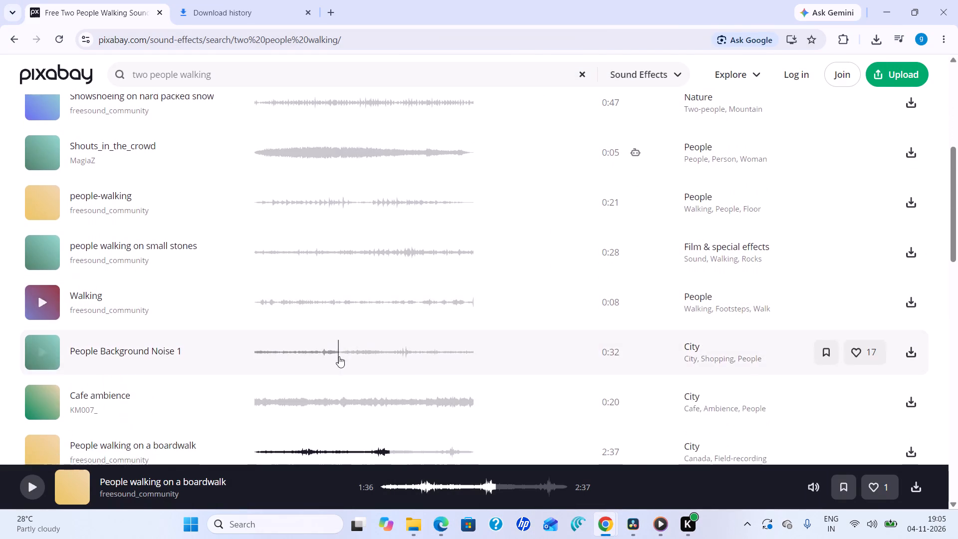
scroll(339, 356, down, 1)
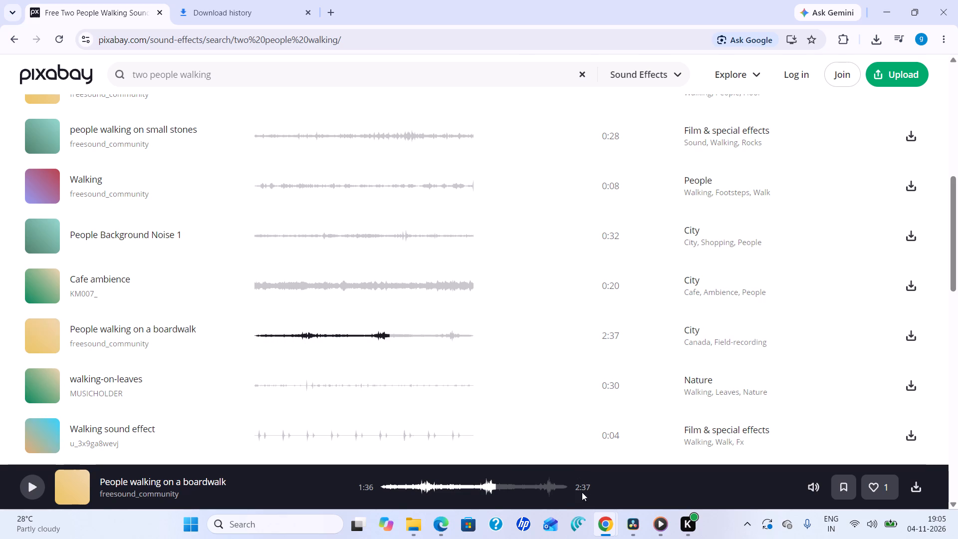
click(419, 491)
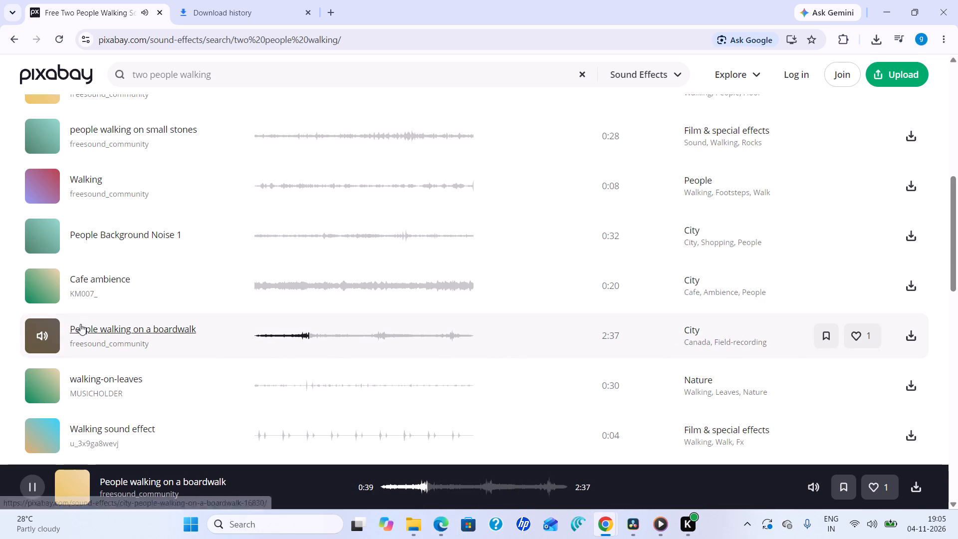
click(50, 333)
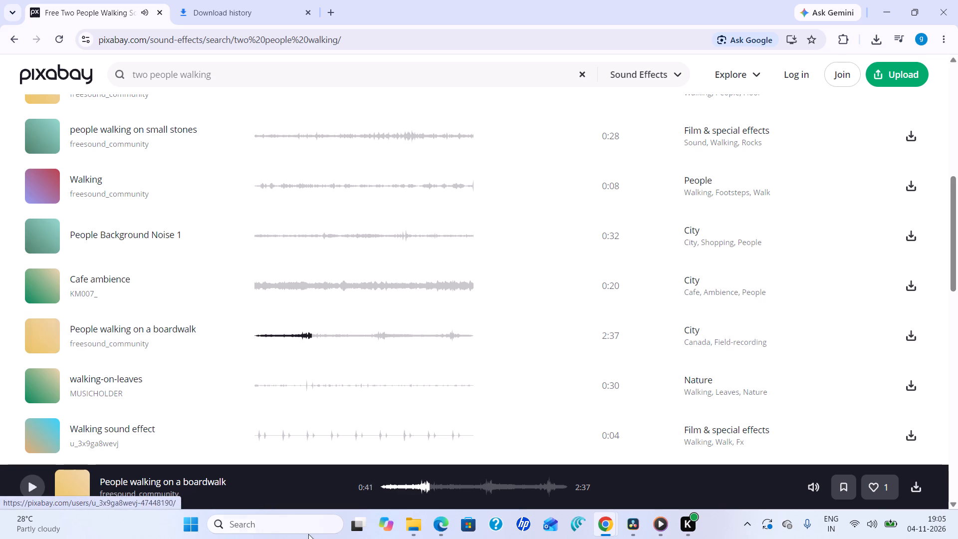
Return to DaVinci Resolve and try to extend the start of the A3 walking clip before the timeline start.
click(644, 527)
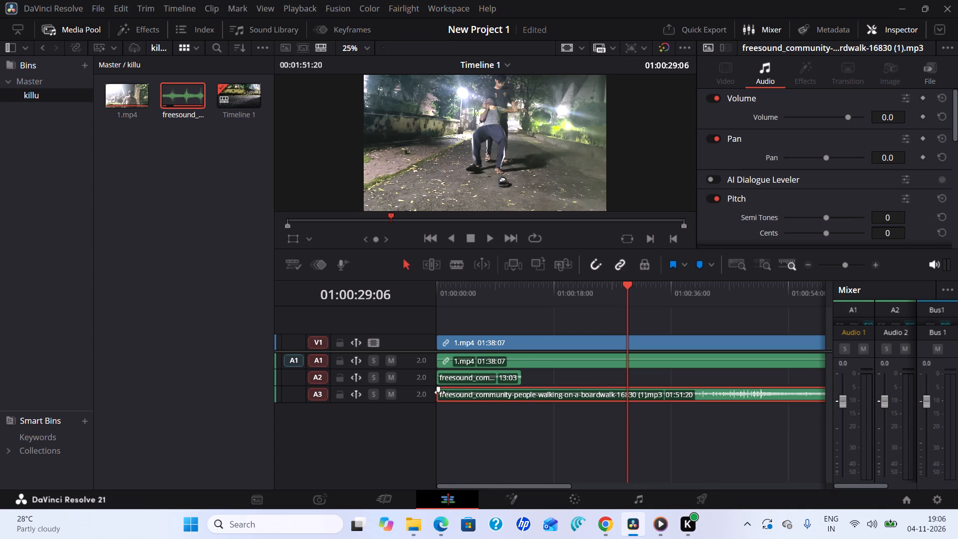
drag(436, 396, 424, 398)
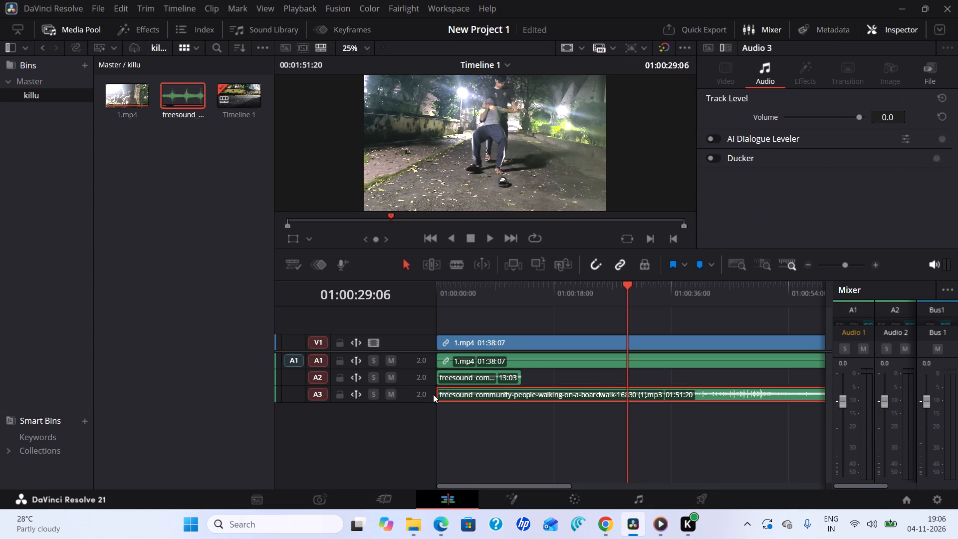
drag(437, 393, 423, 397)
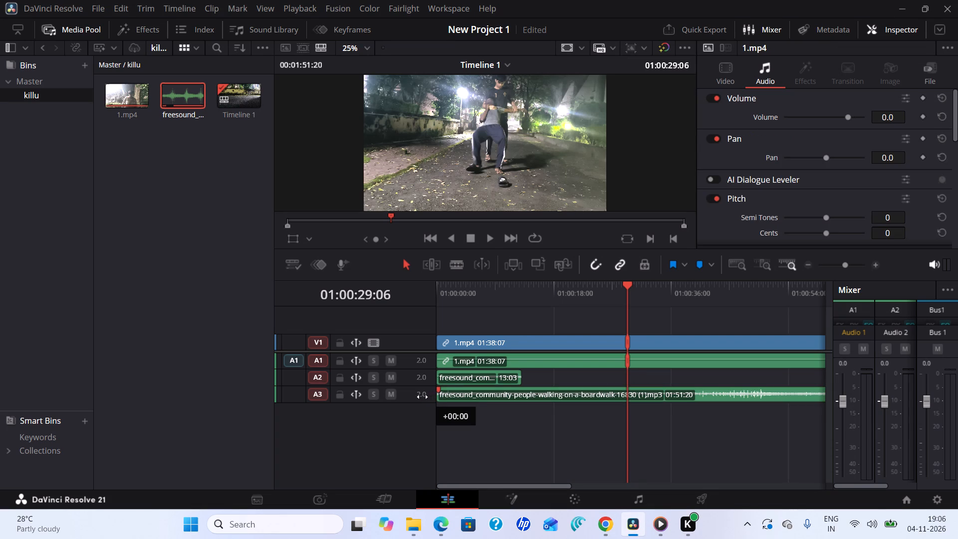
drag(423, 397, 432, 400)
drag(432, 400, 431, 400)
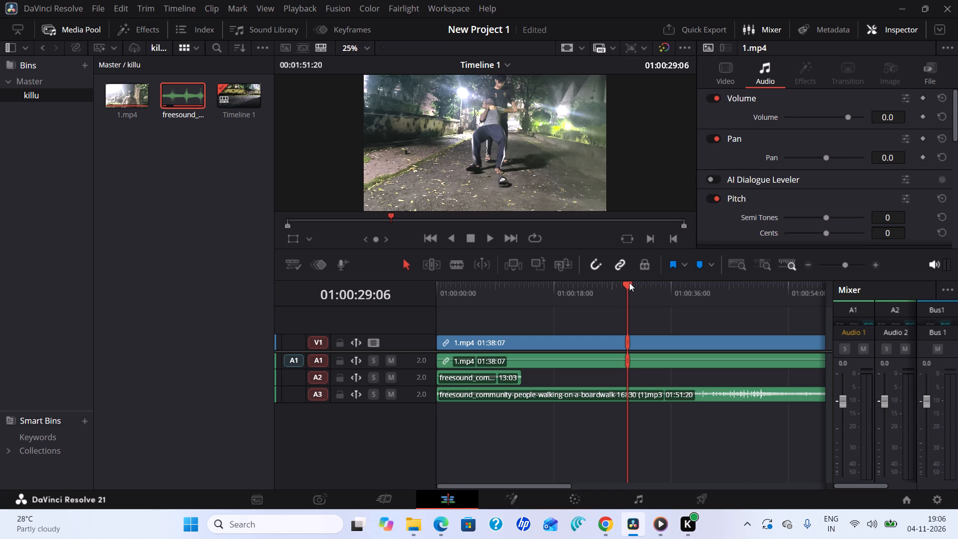
Replace the trimmed A3 walking clip with a fresh full-length copy of the boardwalk sound, aligned to the timeline start at 01:00:00:00.
drag(629, 282, 433, 289)
right_click(708, 397)
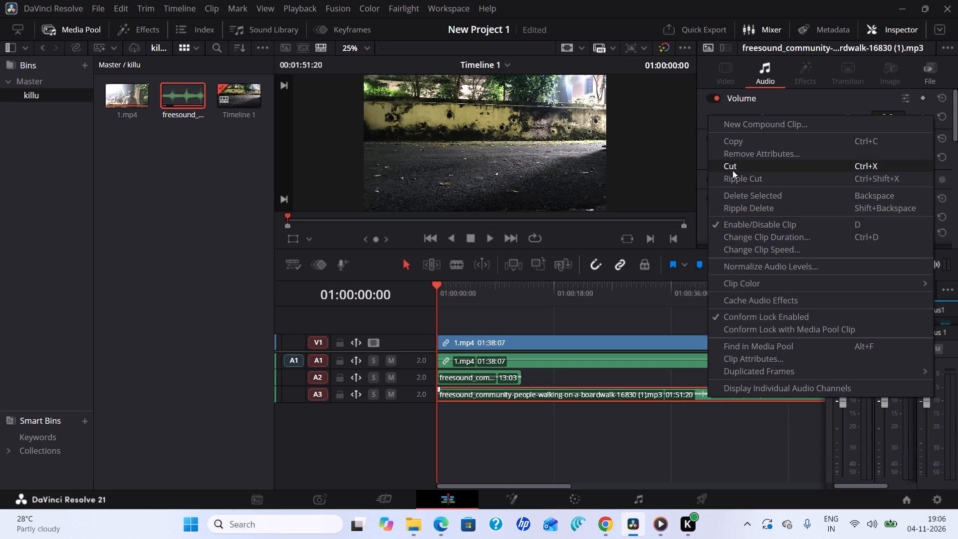
click(732, 169)
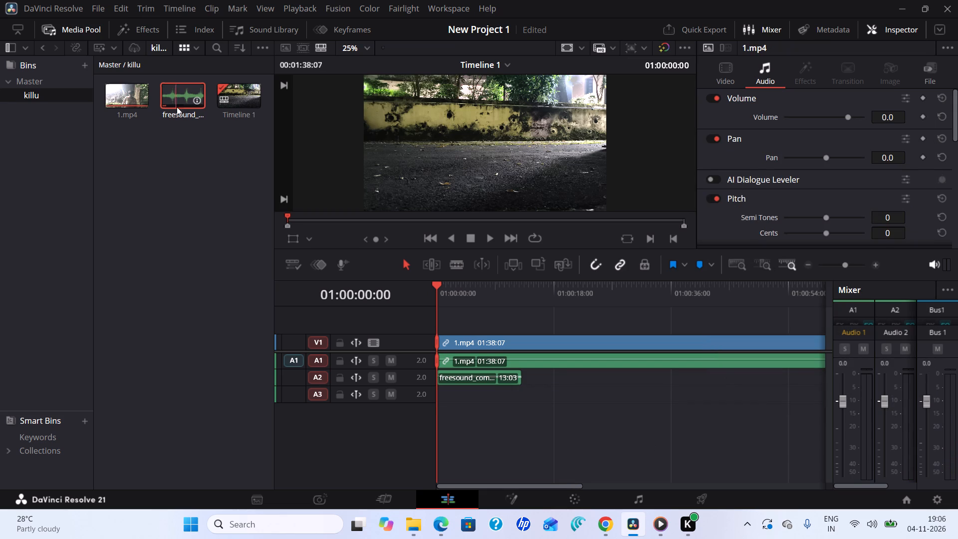
drag(179, 98, 446, 394)
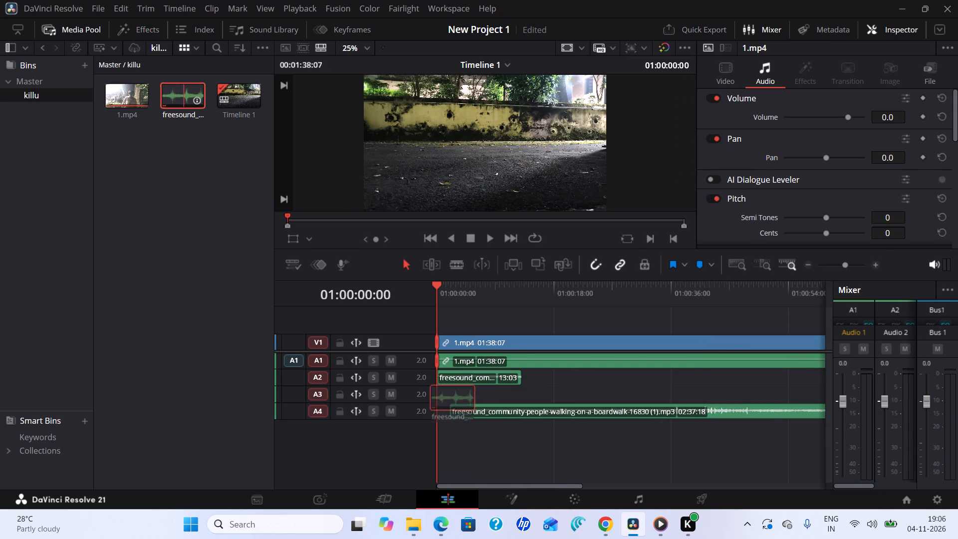
drag(446, 394, 439, 382)
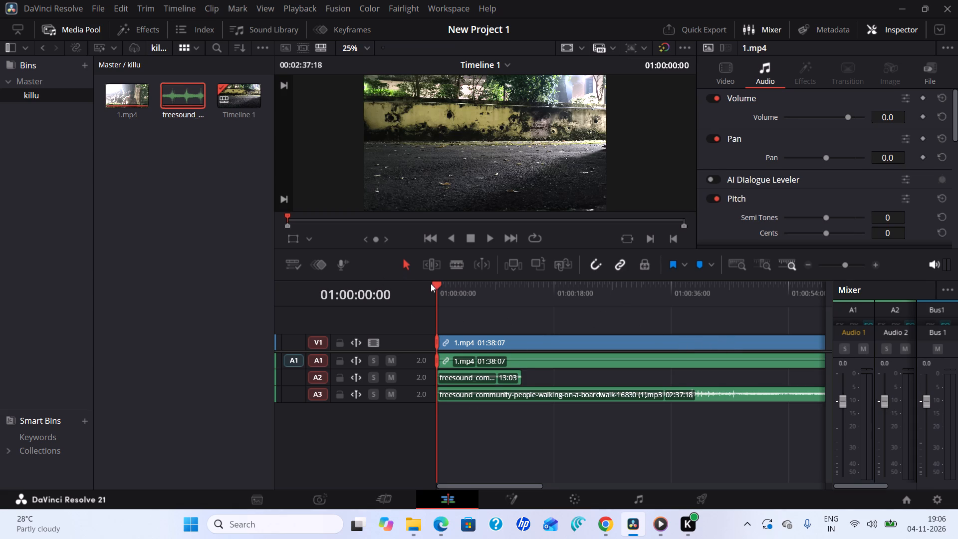
Scrub Timeline 1 from 01:00:00:00 to about 01:00:35 and back to review the scenes for sound placement.
drag(435, 285, 568, 313)
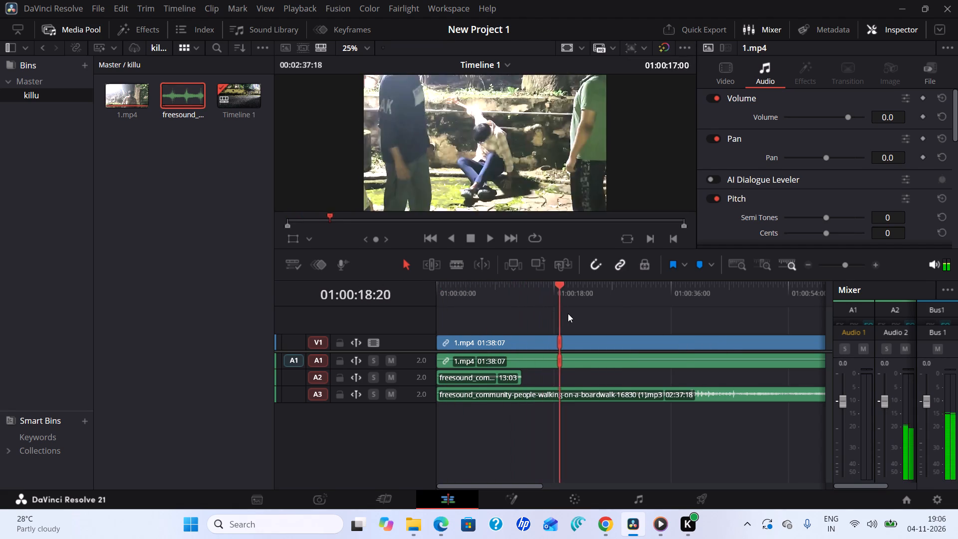
drag(568, 313, 653, 331)
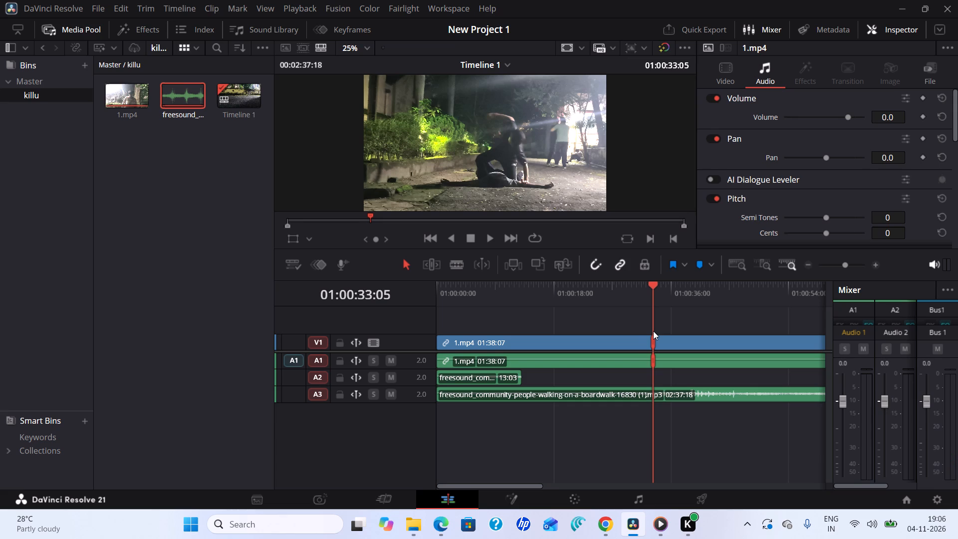
drag(653, 331, 661, 333)
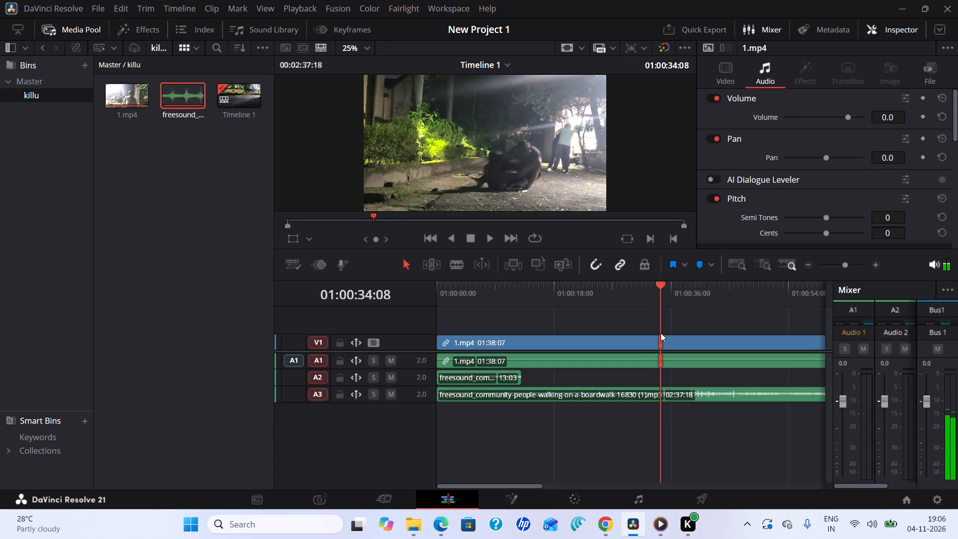
drag(661, 333, 665, 333)
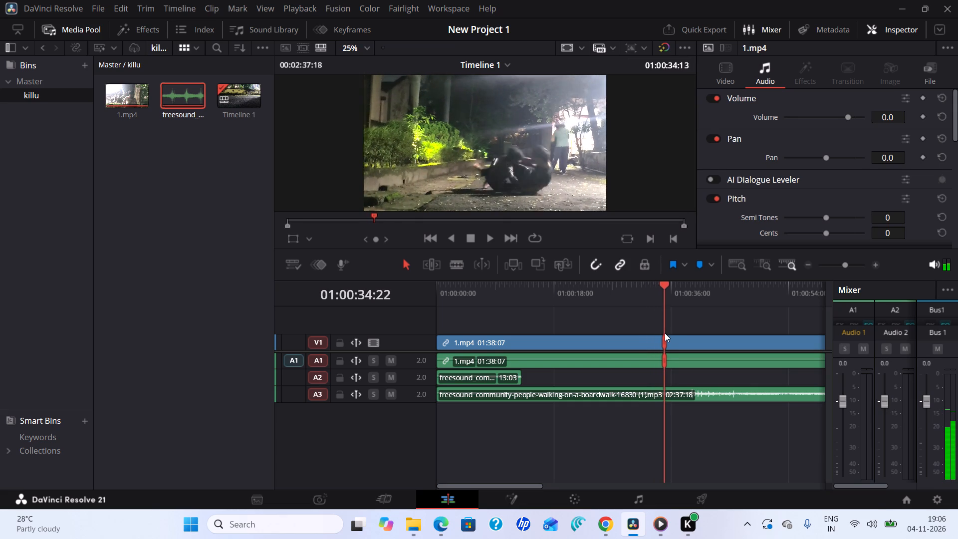
drag(665, 333, 669, 333)
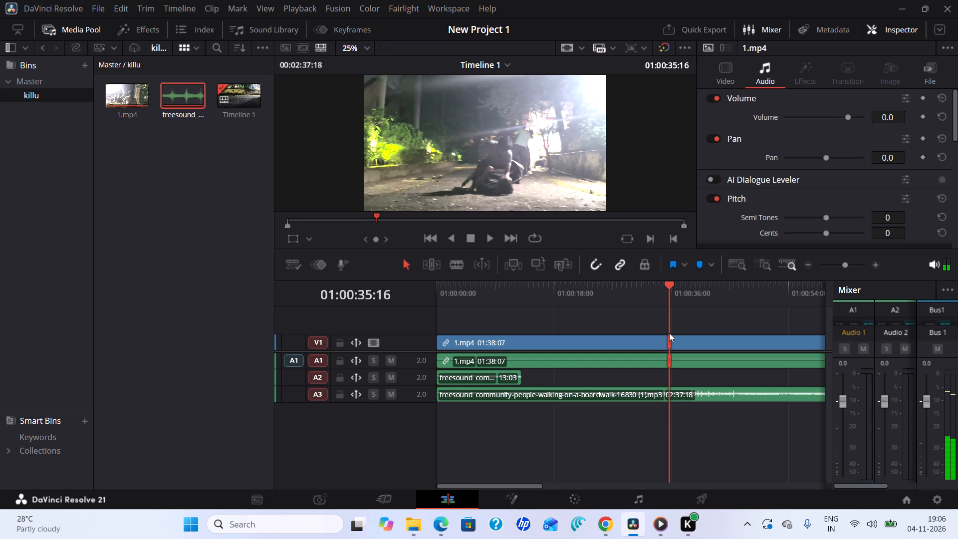
drag(669, 333, 467, 342)
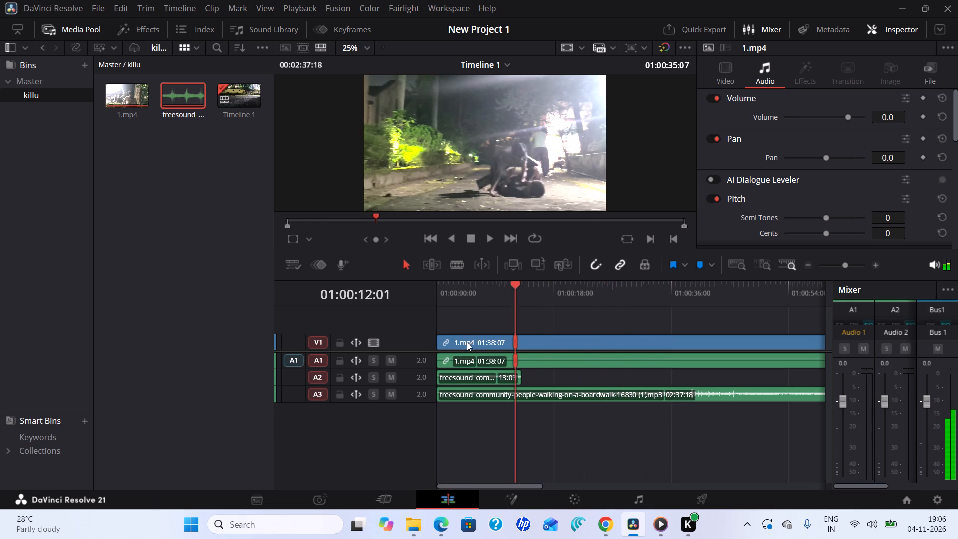
drag(467, 342, 430, 336)
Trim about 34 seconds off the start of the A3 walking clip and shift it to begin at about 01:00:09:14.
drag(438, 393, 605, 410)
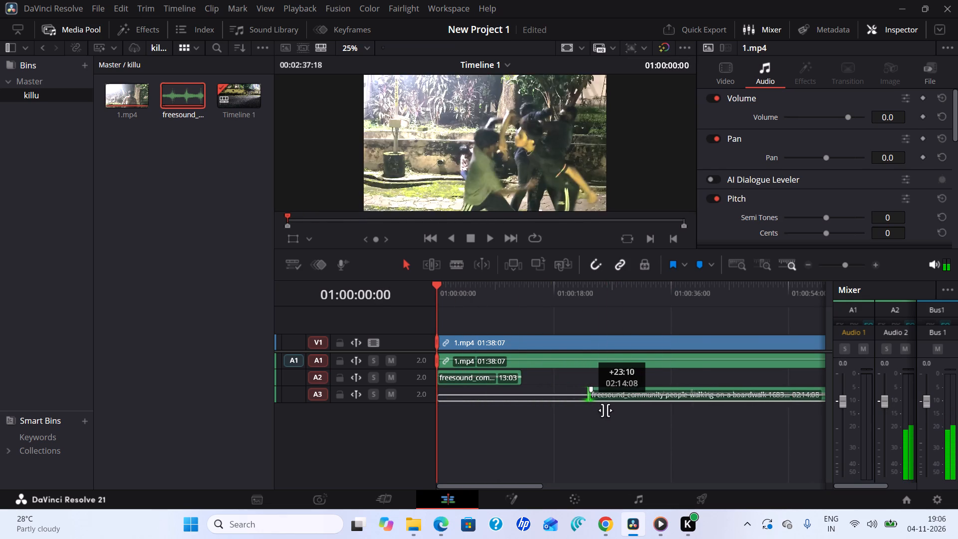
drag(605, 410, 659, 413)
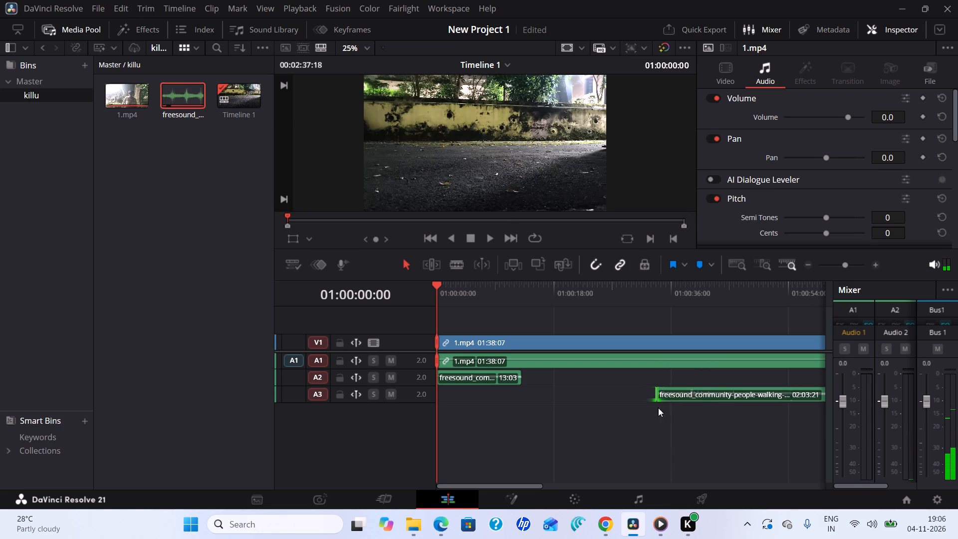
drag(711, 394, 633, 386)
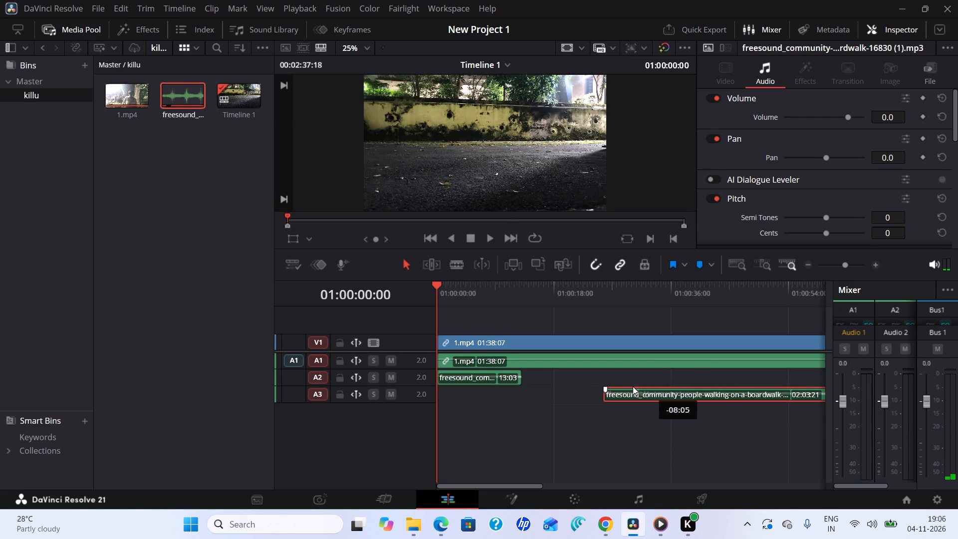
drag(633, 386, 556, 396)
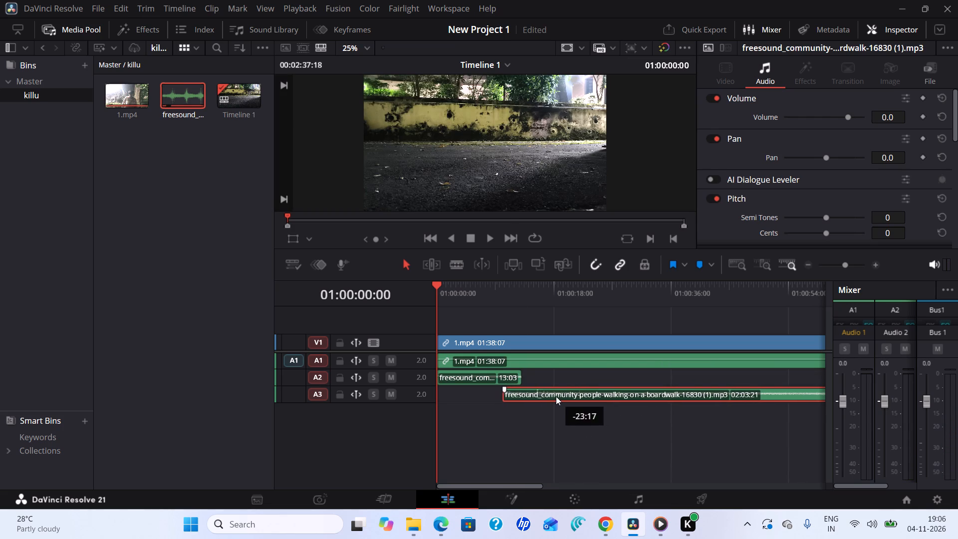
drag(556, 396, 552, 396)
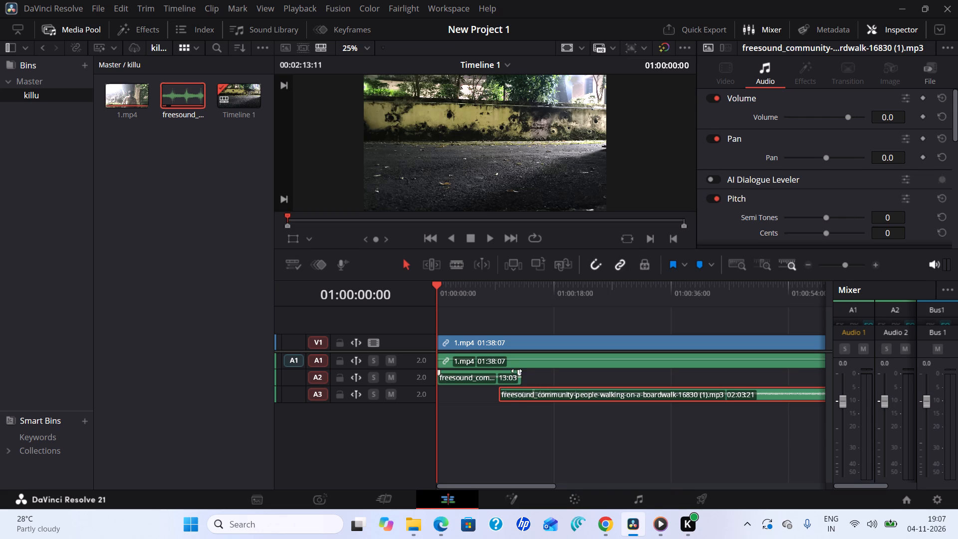
Add a several-second fade-out to the end of the A2 walking clip.
drag(517, 371, 499, 396)
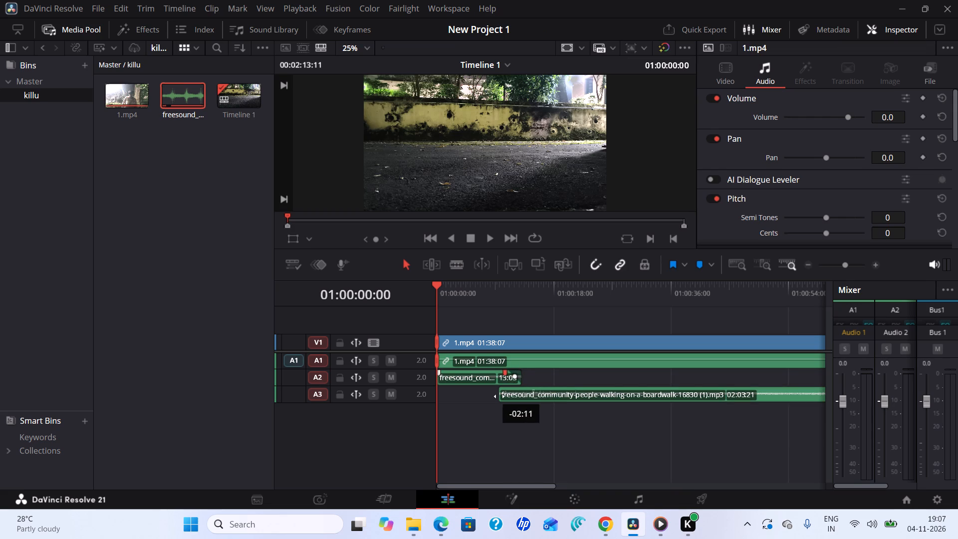
drag(499, 396, 471, 429)
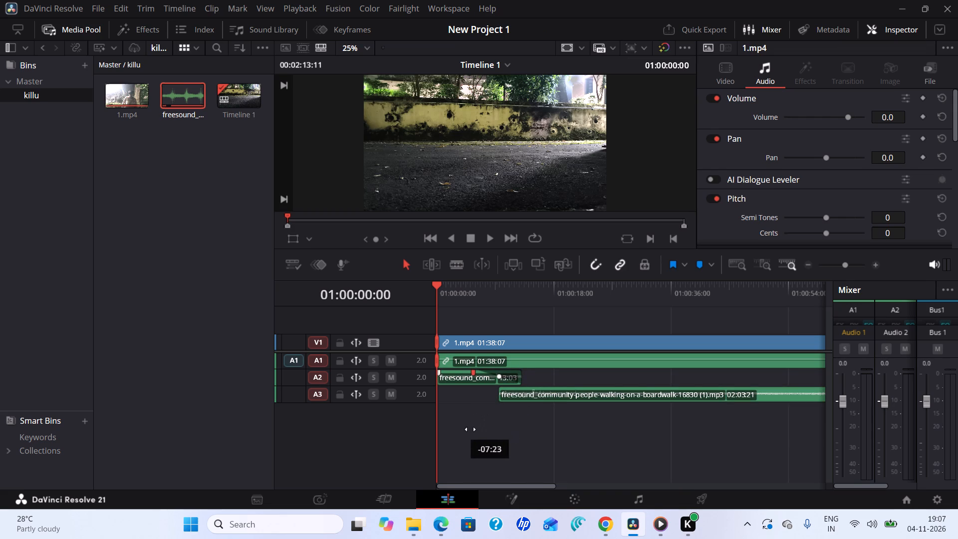
drag(471, 429, 483, 439)
click(439, 377)
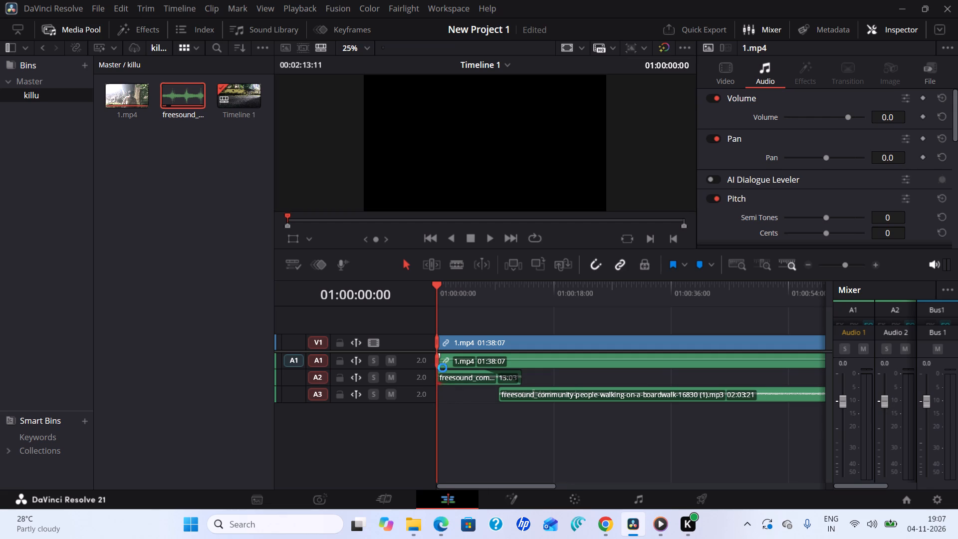
click(443, 373)
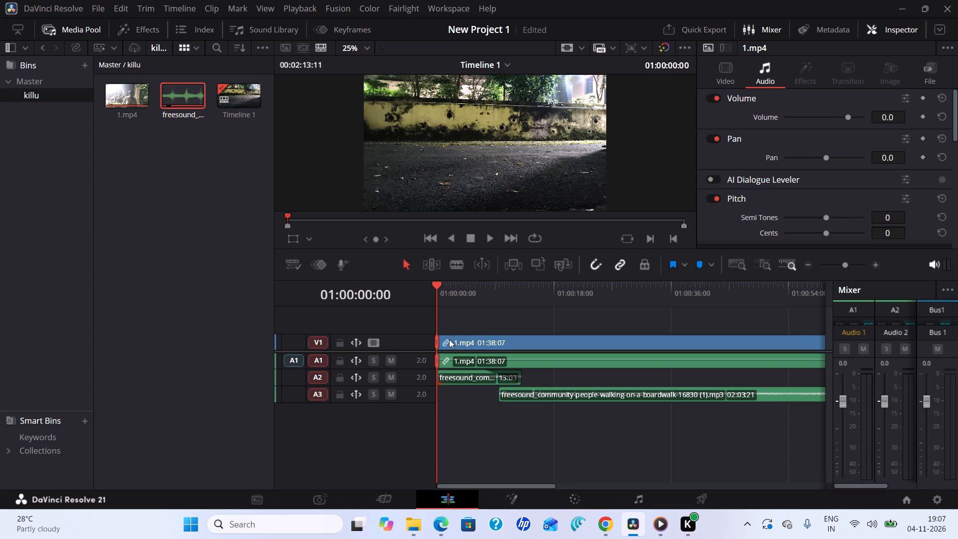
Play the timeline from 01:00:00:00 to about 01:00:11 to check the faded A2 sound against the A3 clip, and return to the start.
click(488, 240)
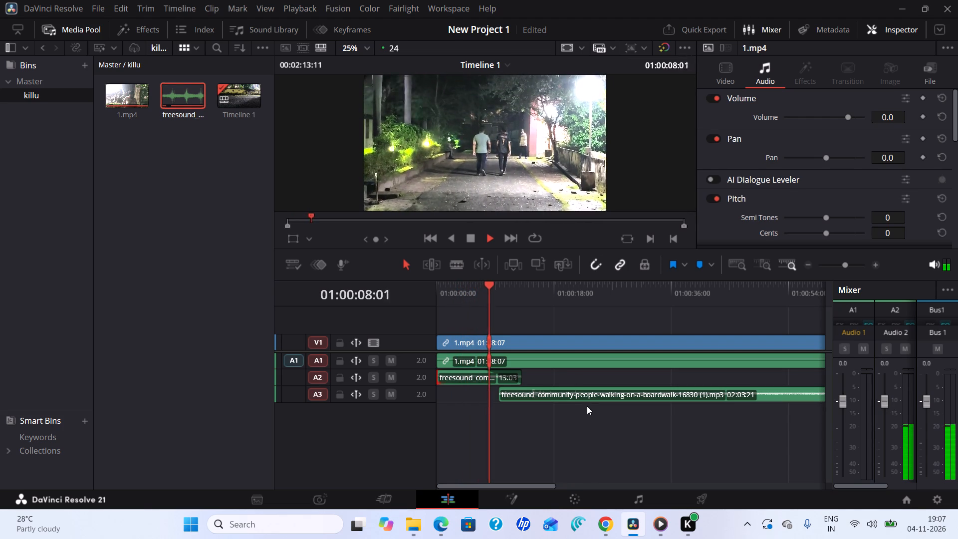
drag(501, 280, 482, 287)
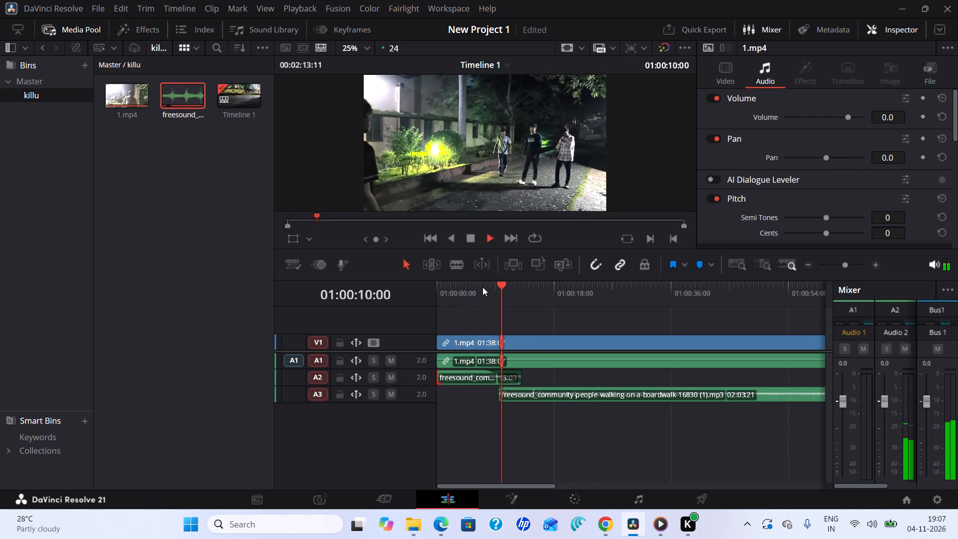
drag(482, 287, 448, 288)
click(469, 238)
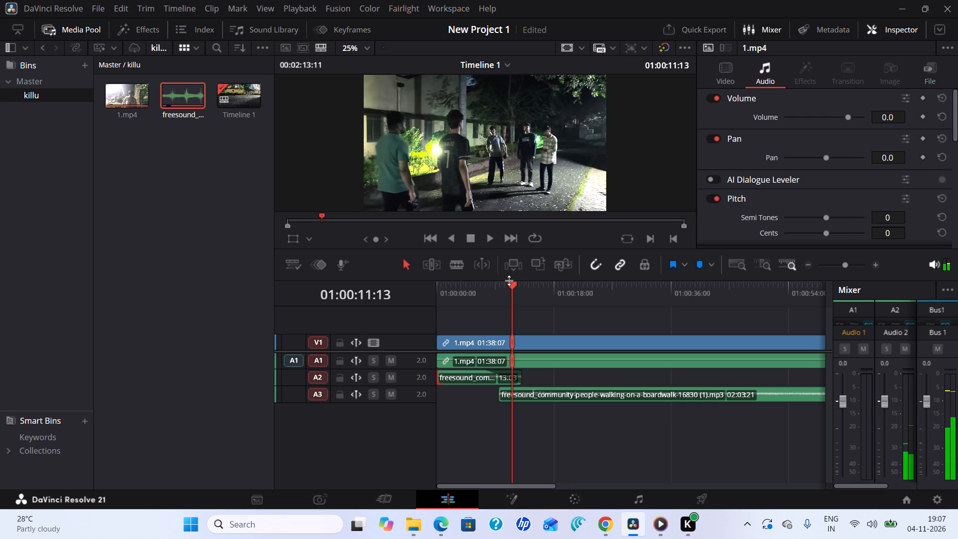
drag(511, 284, 431, 293)
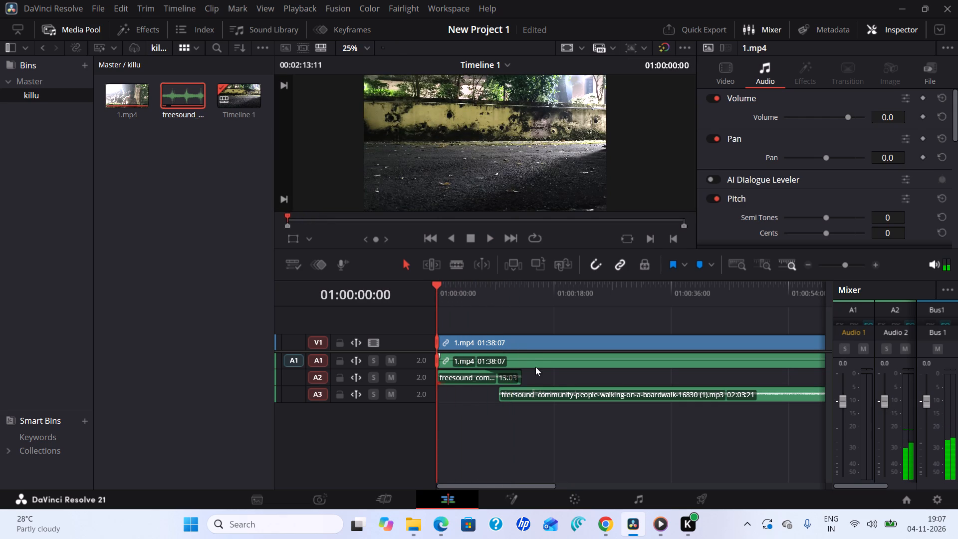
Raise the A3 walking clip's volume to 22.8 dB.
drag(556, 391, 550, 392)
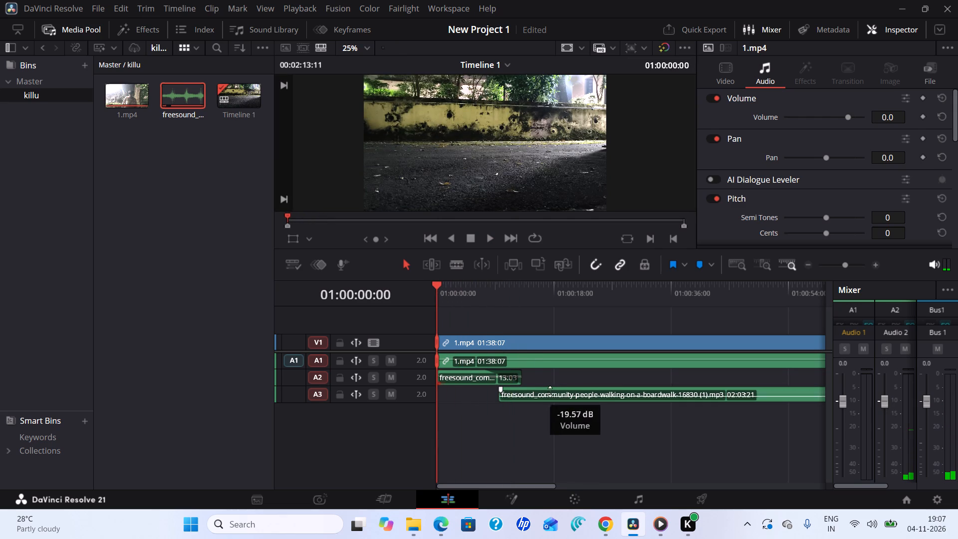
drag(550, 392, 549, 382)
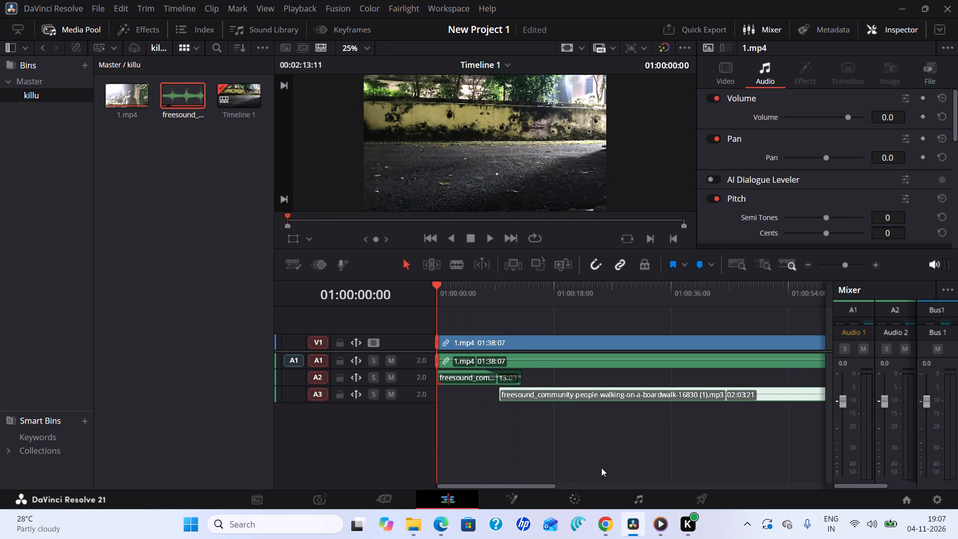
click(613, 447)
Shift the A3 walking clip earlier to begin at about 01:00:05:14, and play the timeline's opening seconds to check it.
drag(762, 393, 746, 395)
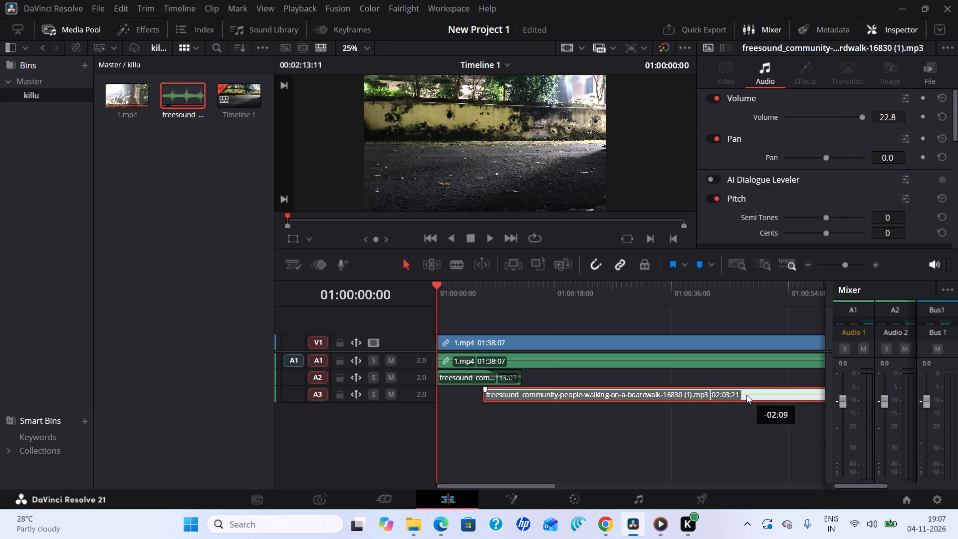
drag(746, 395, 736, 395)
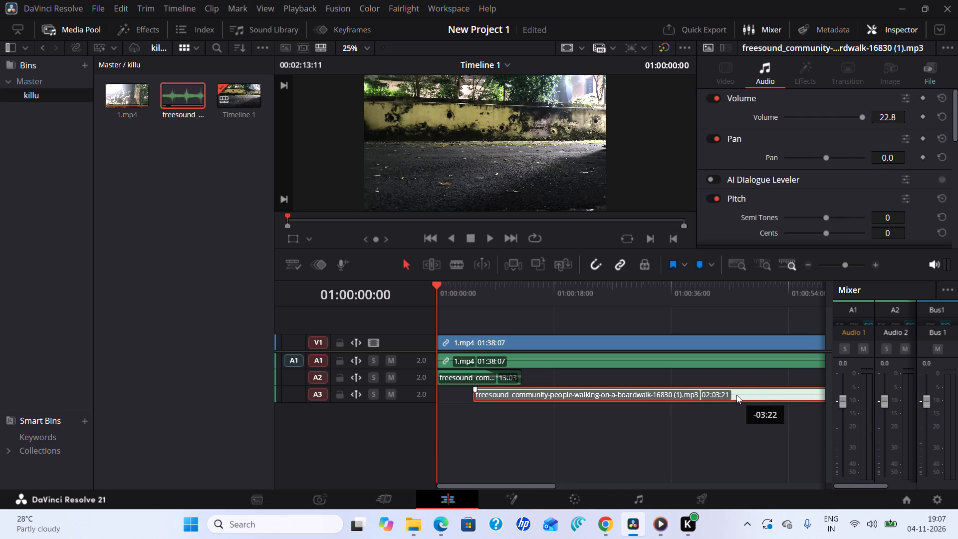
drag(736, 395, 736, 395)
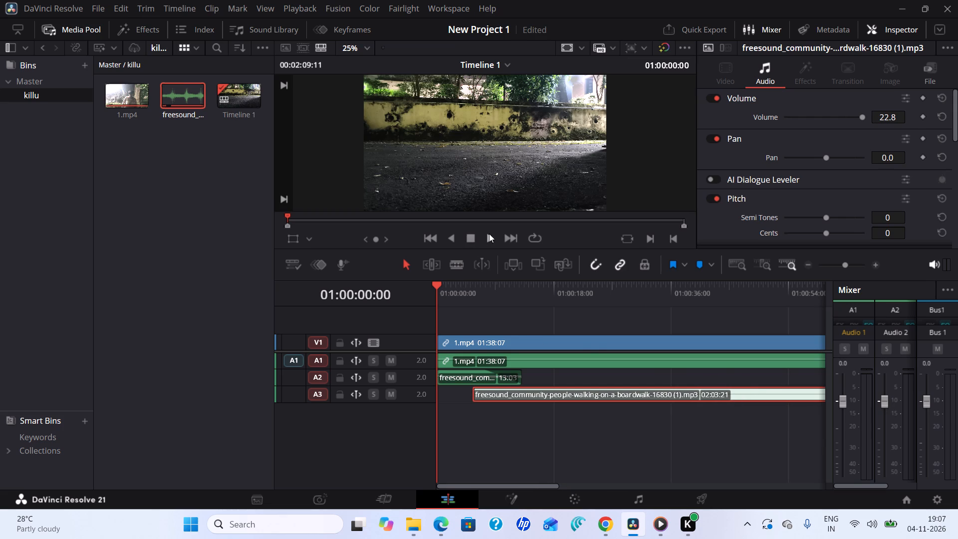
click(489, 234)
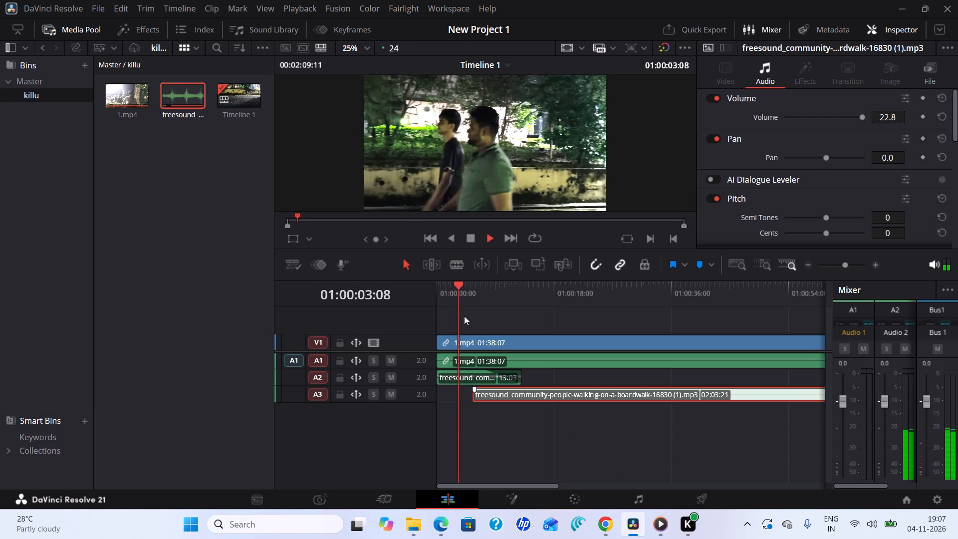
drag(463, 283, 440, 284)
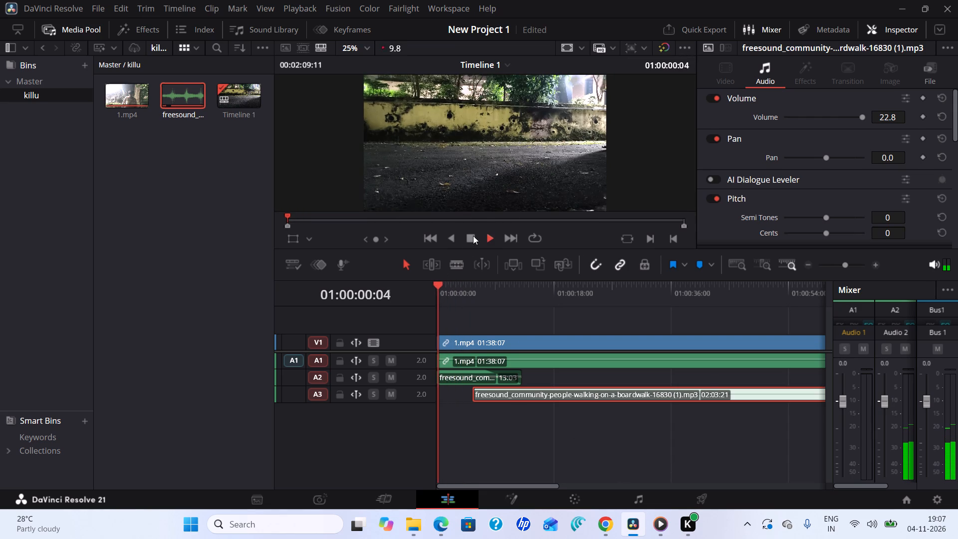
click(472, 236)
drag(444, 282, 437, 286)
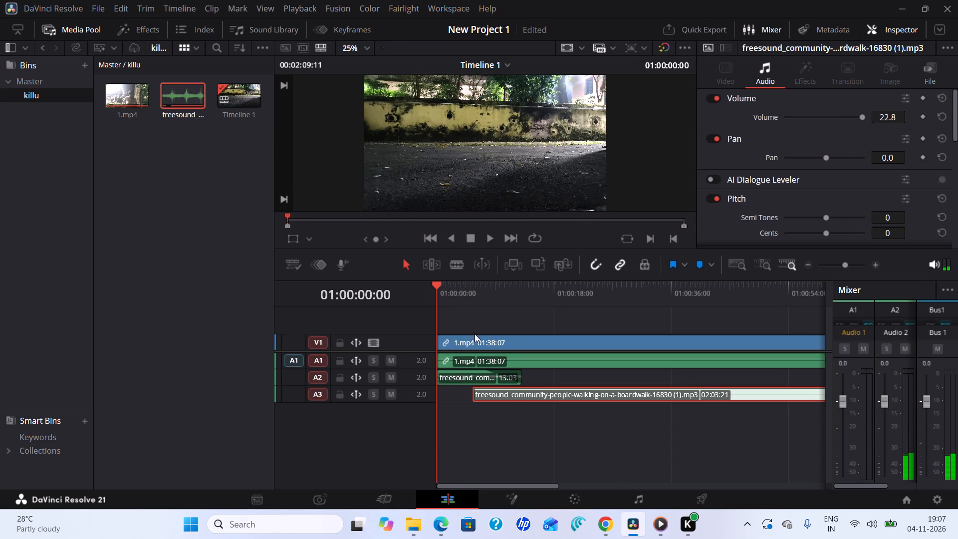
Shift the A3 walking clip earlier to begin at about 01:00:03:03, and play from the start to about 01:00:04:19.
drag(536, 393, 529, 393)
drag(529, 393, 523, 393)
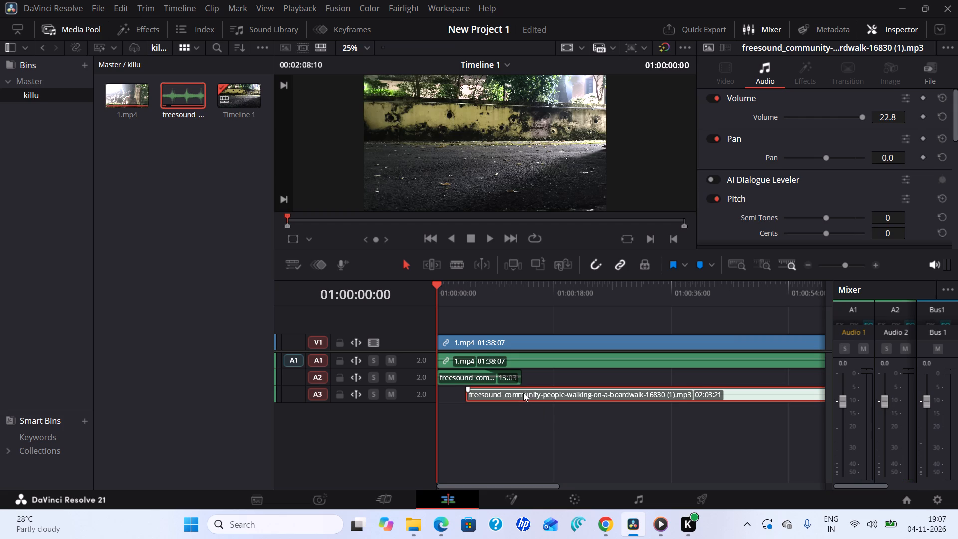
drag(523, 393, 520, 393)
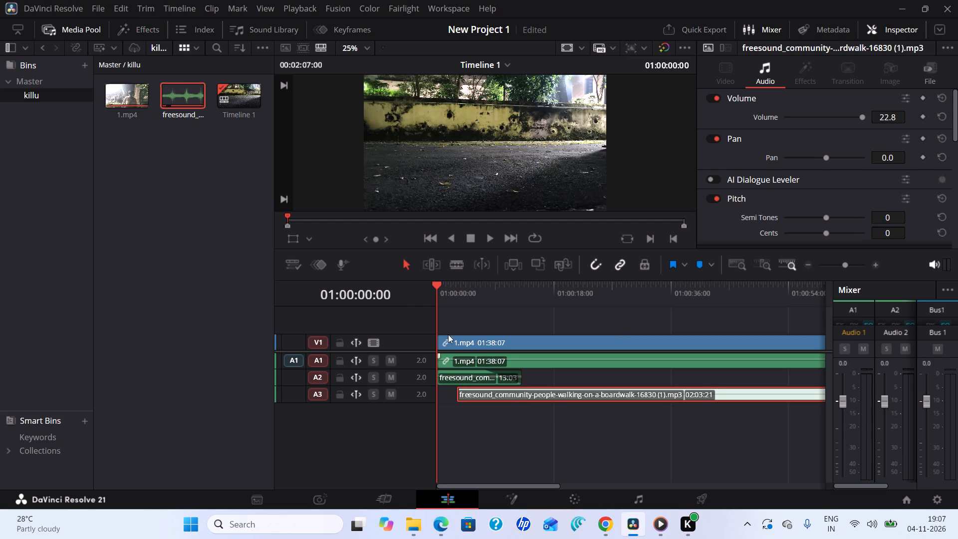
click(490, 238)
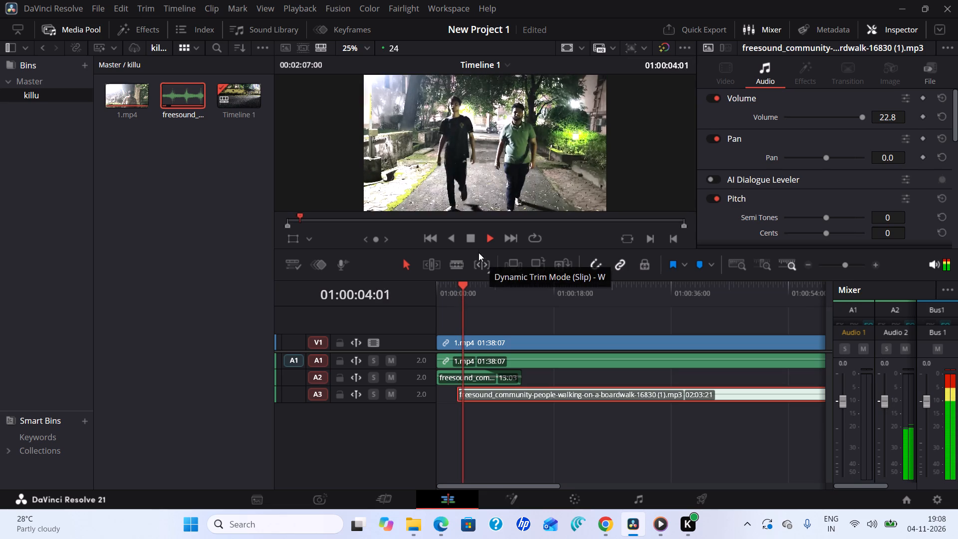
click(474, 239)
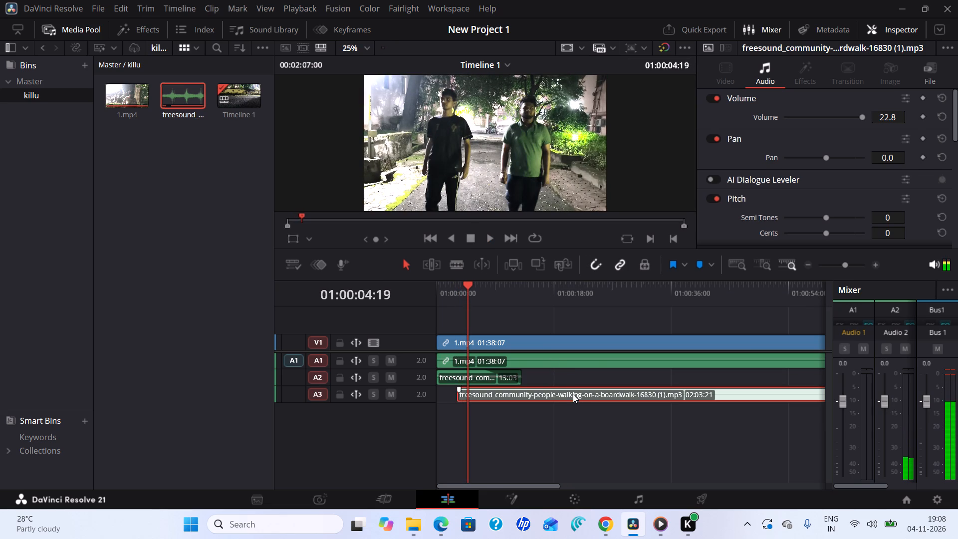
Cut the A3 walking clip and place a fresh copy of the boardwalk walking sound on A3 at 01:00:00:00.
right_click(563, 389)
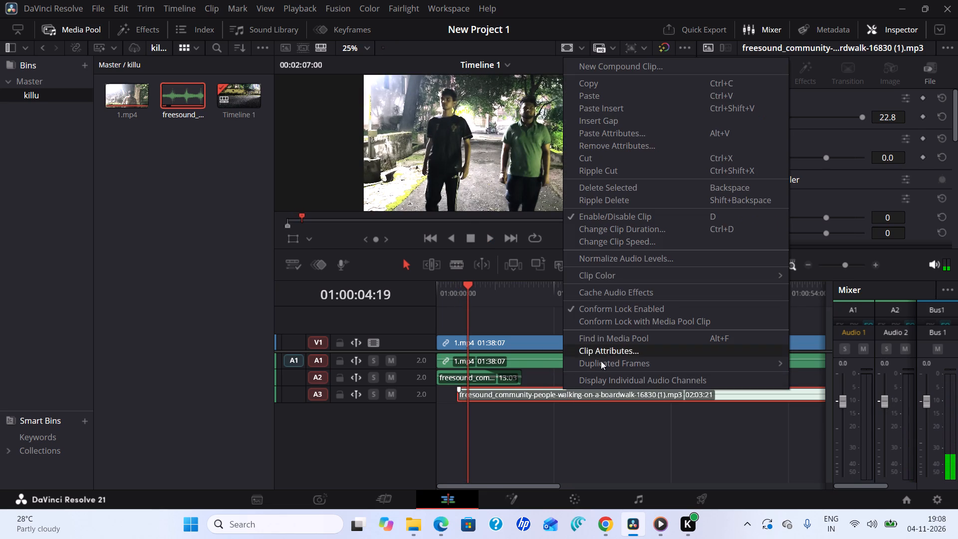
click(591, 161)
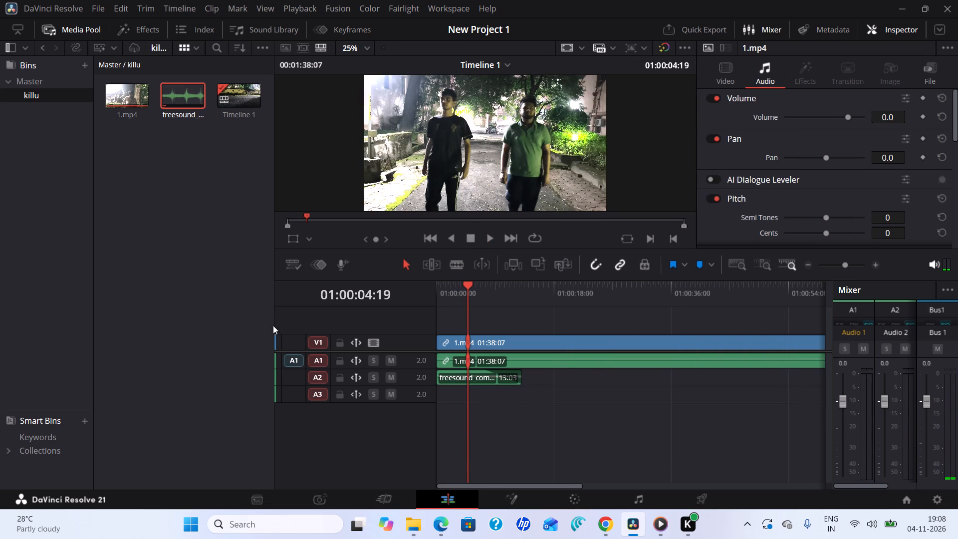
drag(169, 98, 413, 395)
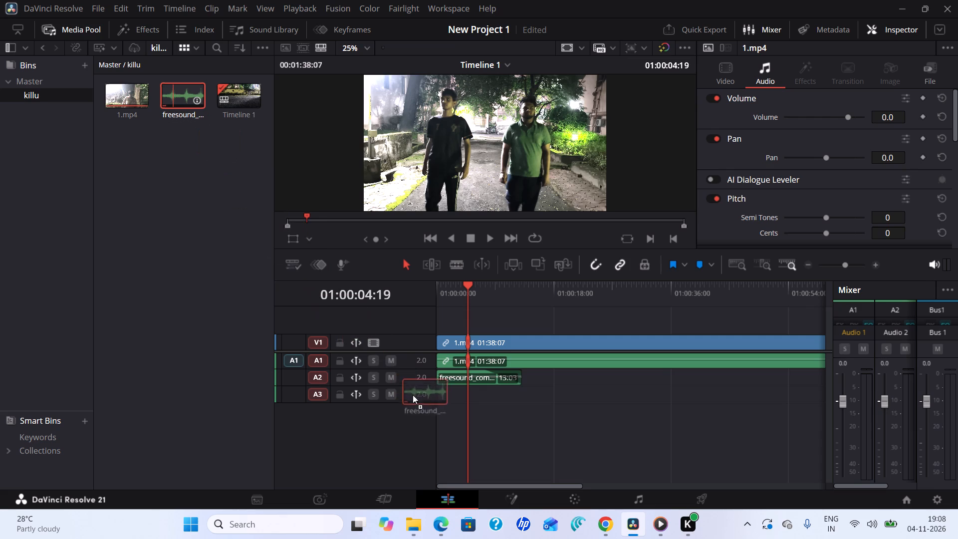
drag(413, 395, 441, 393)
Scrub the video to about 01:00:31 and back, and trim the start of the A3 walking clip to a length of 02:04:18.
drag(471, 284, 428, 290)
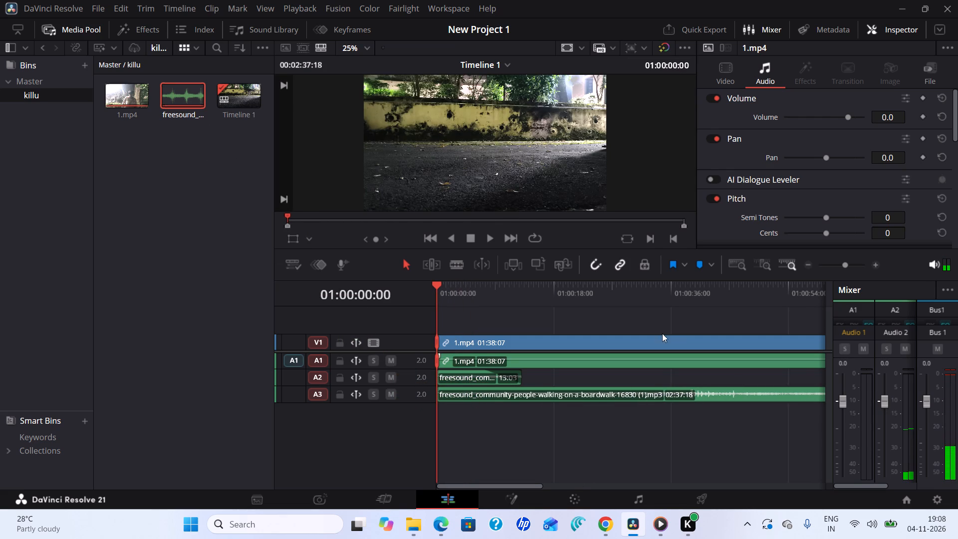
drag(437, 284, 518, 294)
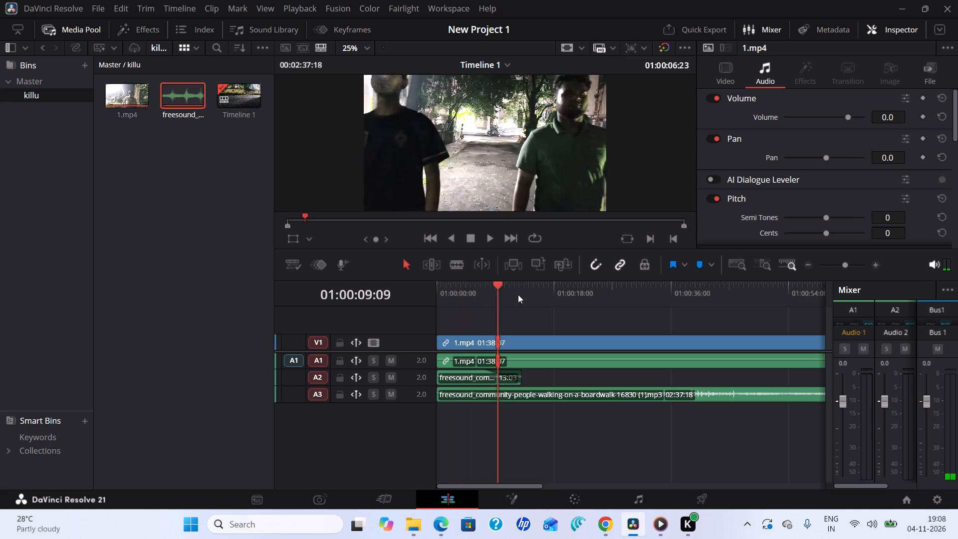
drag(518, 294, 645, 329)
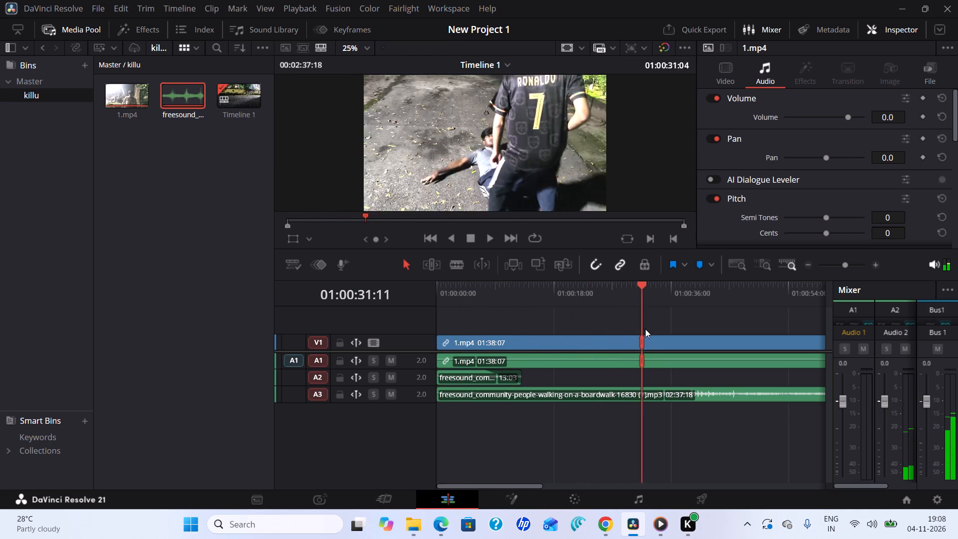
drag(645, 329, 396, 319)
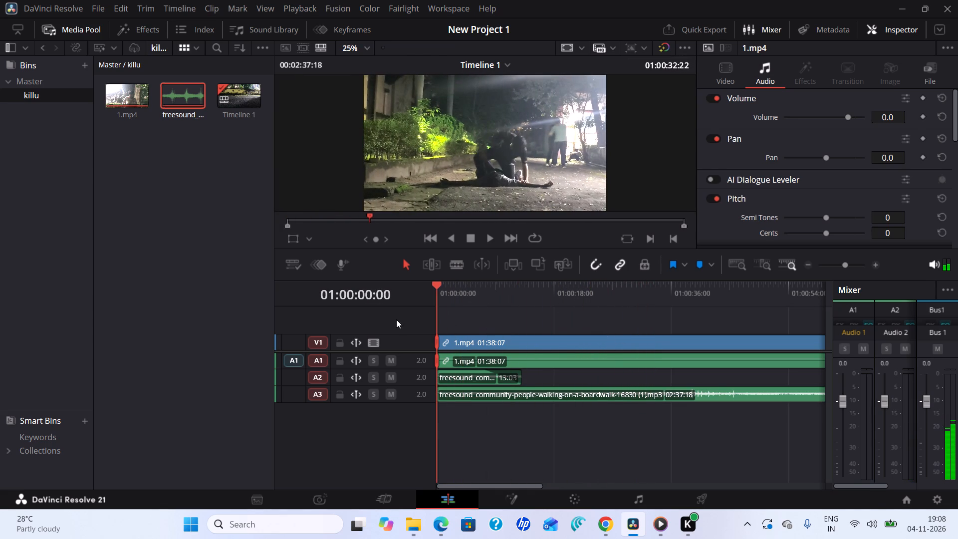
drag(396, 319, 396, 319)
drag(439, 394, 647, 419)
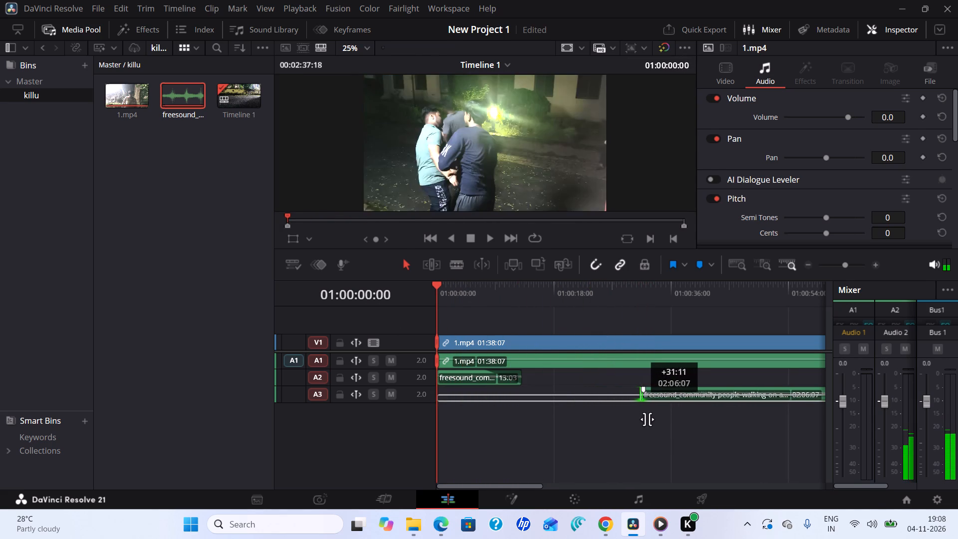
drag(647, 419, 655, 420)
Shift the trimmed A3 walking clip earlier to begin at about 01:00:02:02.
drag(699, 395, 700, 394)
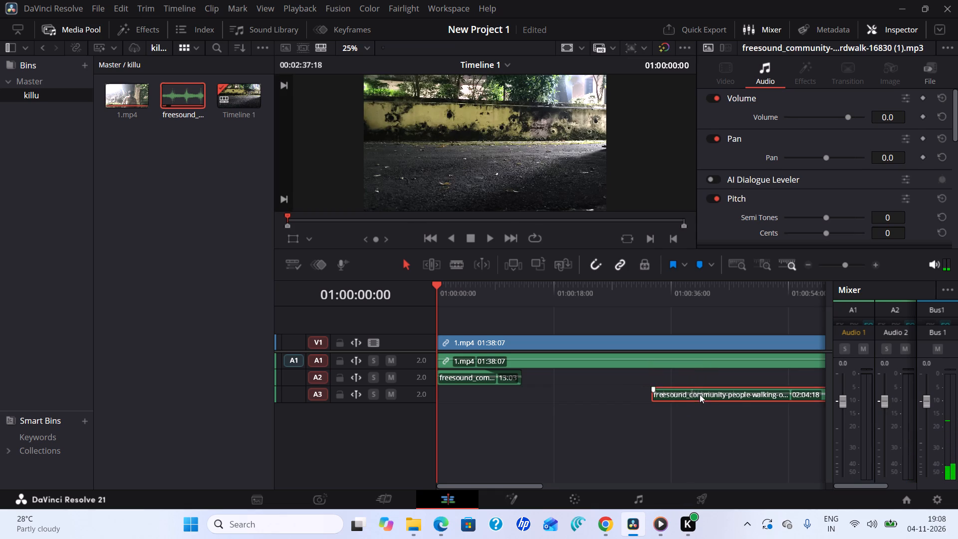
drag(700, 394, 520, 386)
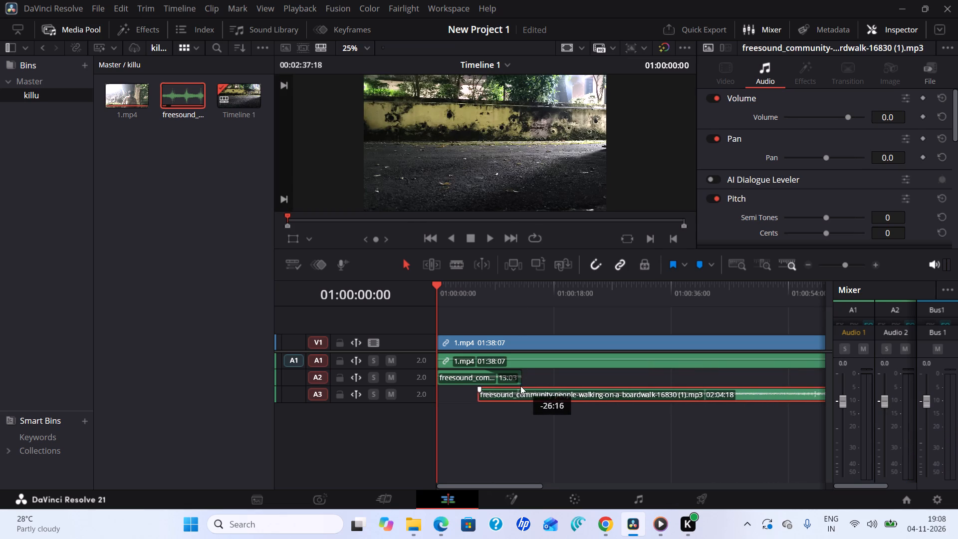
drag(520, 386, 499, 394)
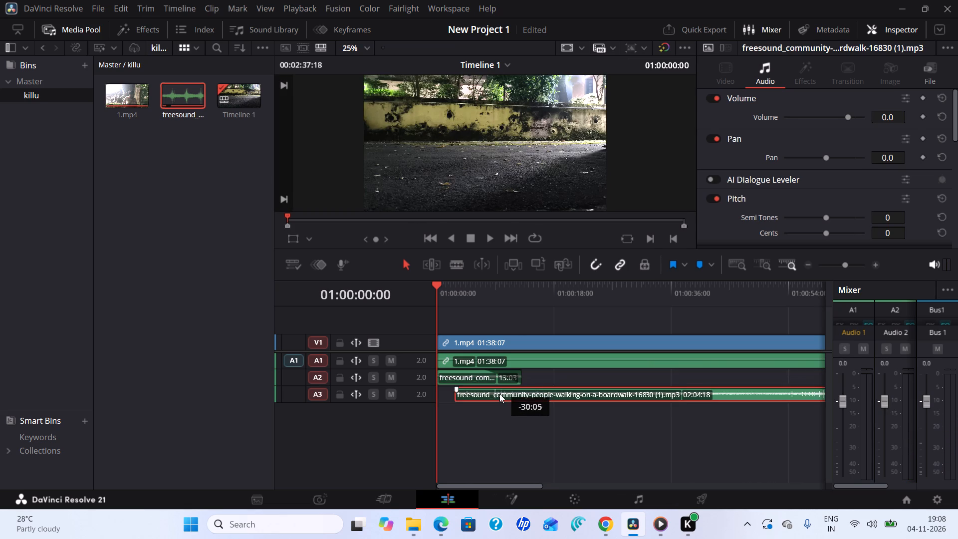
drag(499, 394, 497, 398)
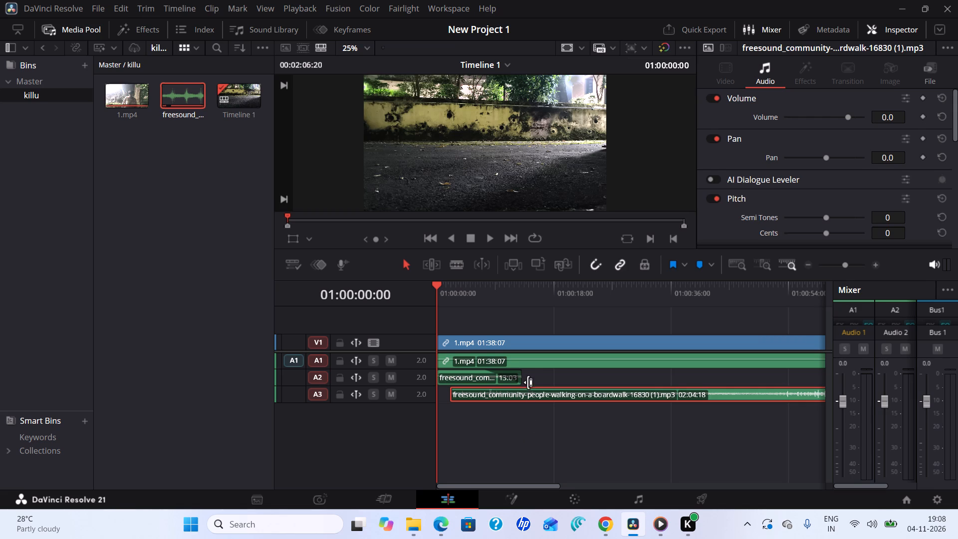
Extend the end of the A2 walking clip to a length of 23:06.
drag(521, 377, 586, 388)
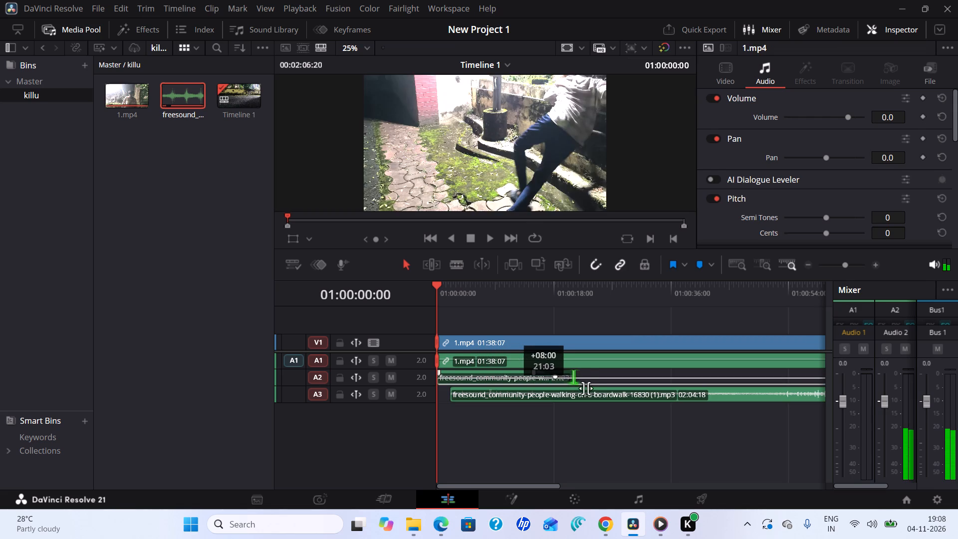
drag(586, 388, 588, 391)
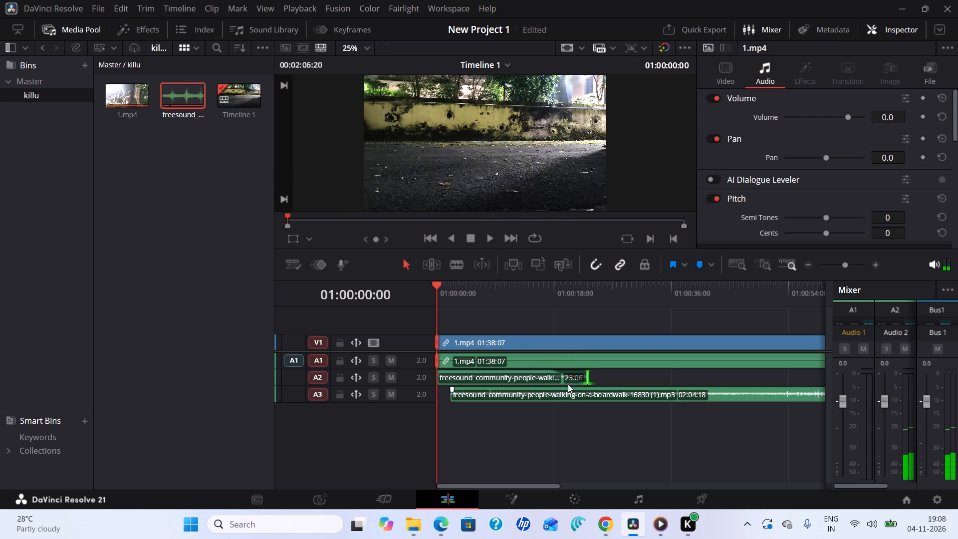
Lengthen the A2 walking clip's fade-out back to the clip's beginning.
drag(549, 372, 542, 377)
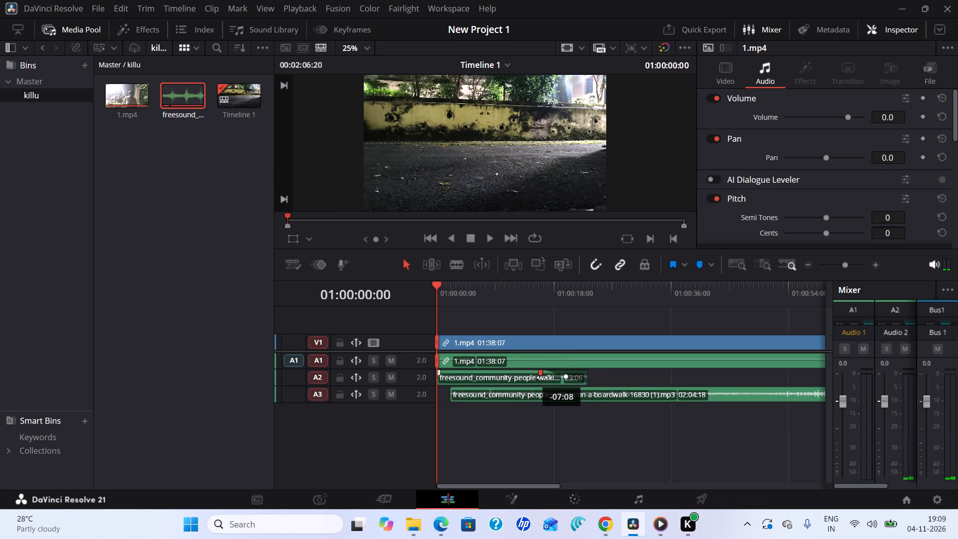
drag(542, 377, 486, 456)
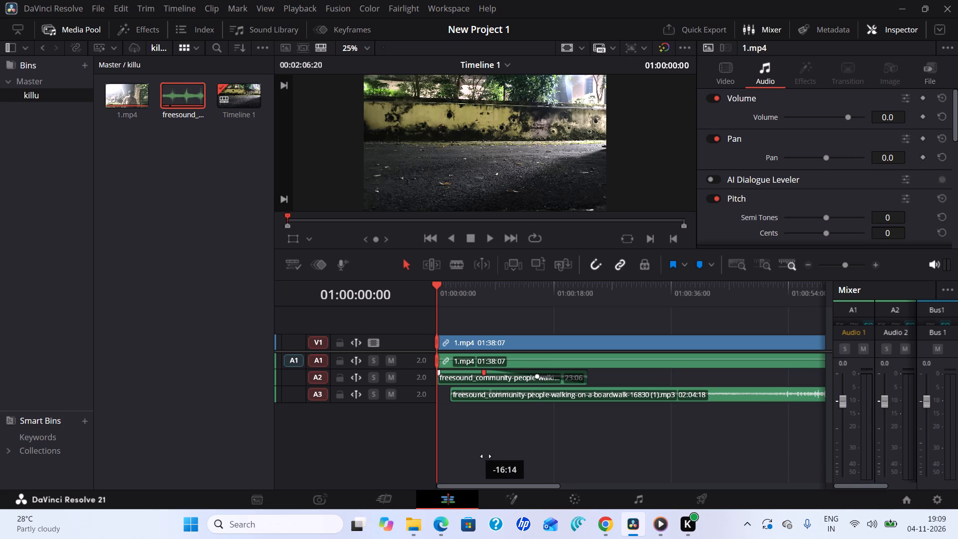
drag(486, 456, 475, 437)
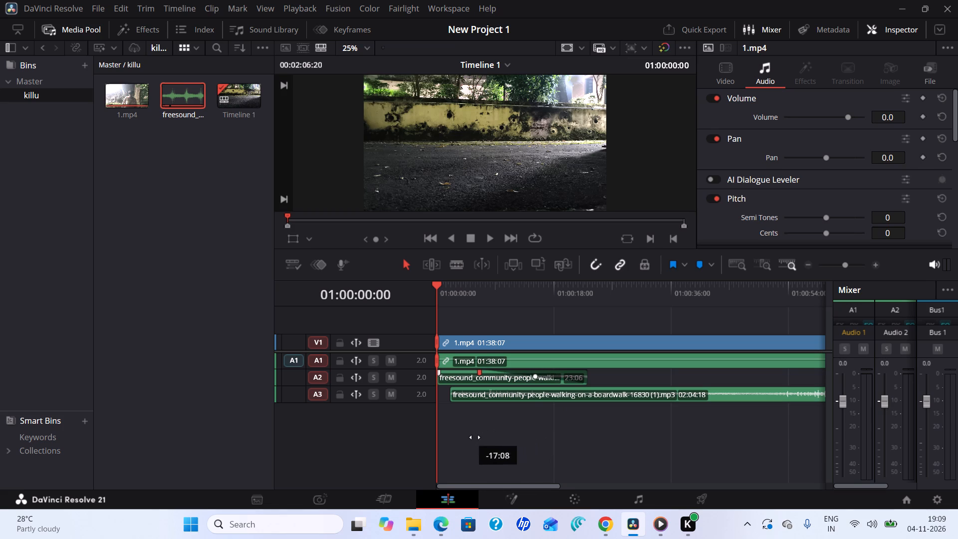
drag(475, 437, 462, 460)
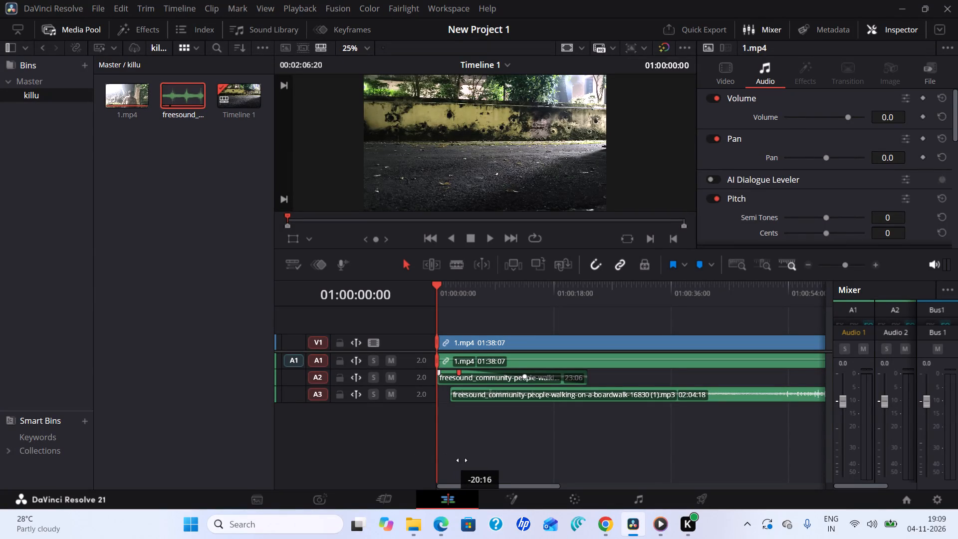
drag(462, 460, 427, 465)
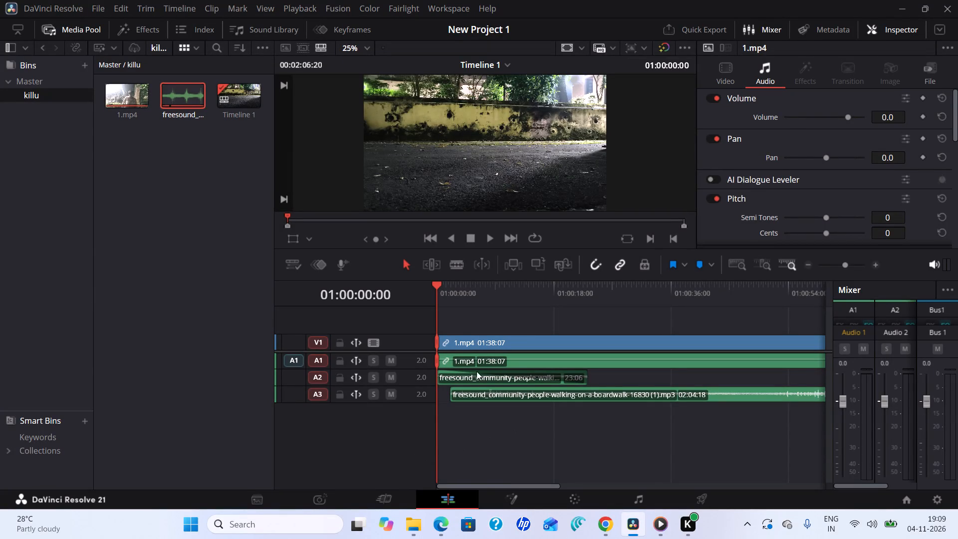
Play the timeline from the start to about 01:00:15:16 to check the blended A2 and A3 walking sounds.
click(490, 240)
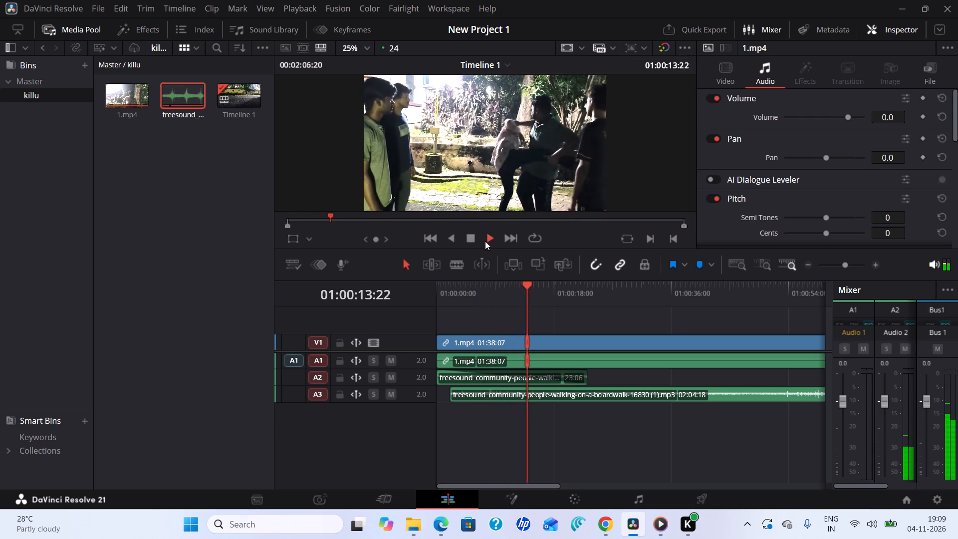
click(471, 236)
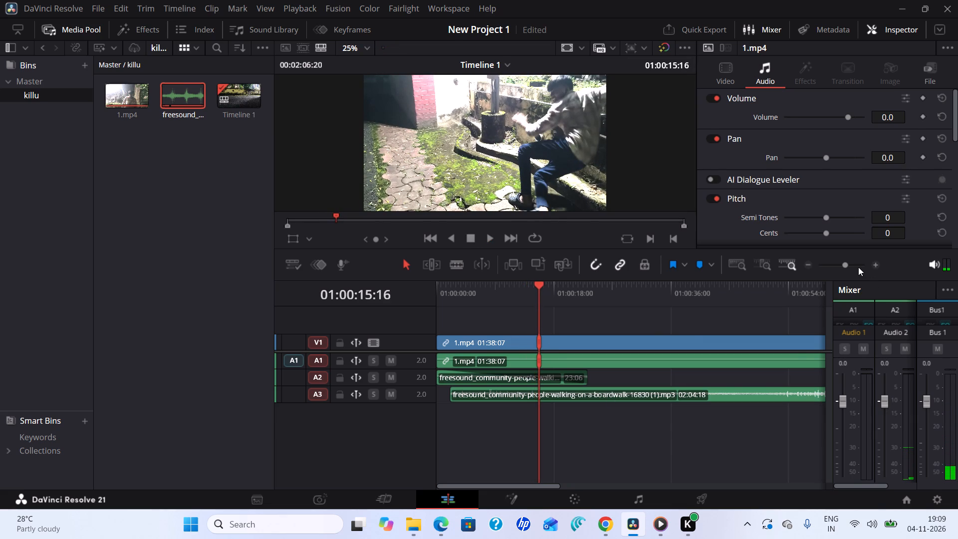
Trim the end of the A3 walking clip to a length of 28:11.
drag(846, 264, 850, 268)
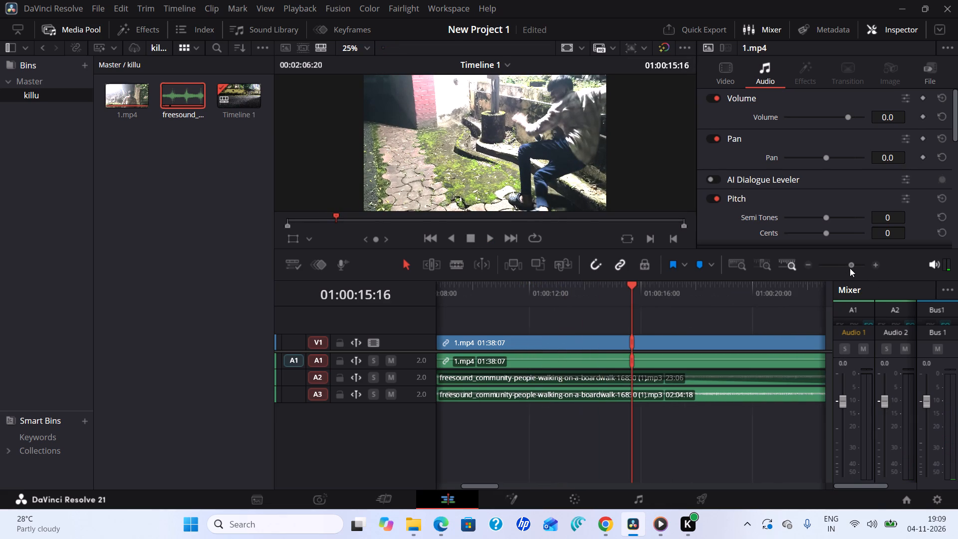
drag(850, 268, 839, 278)
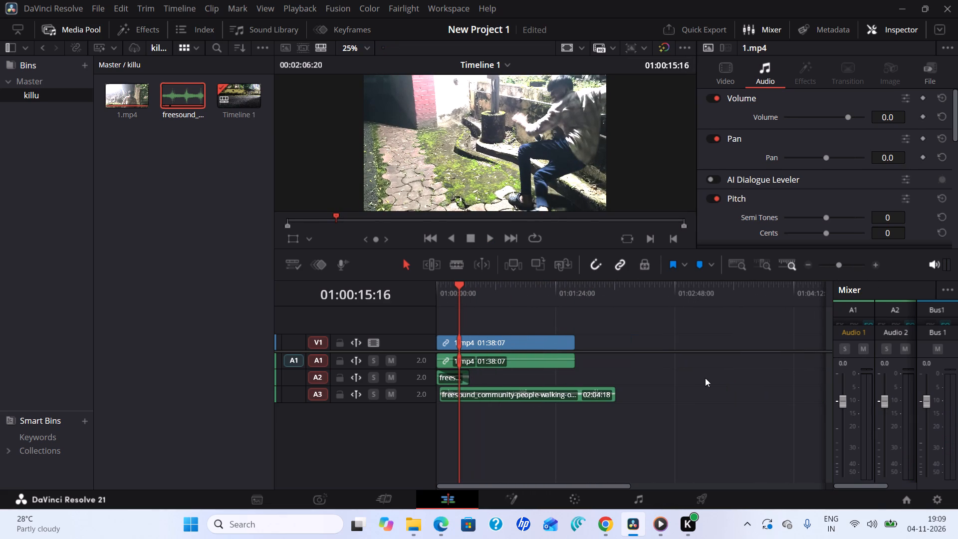
drag(615, 393, 566, 414)
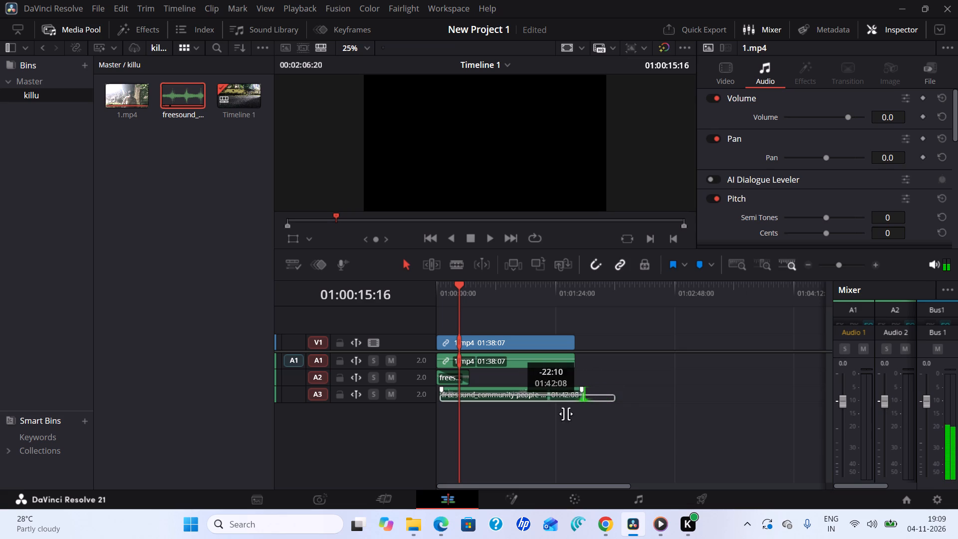
drag(566, 414, 491, 423)
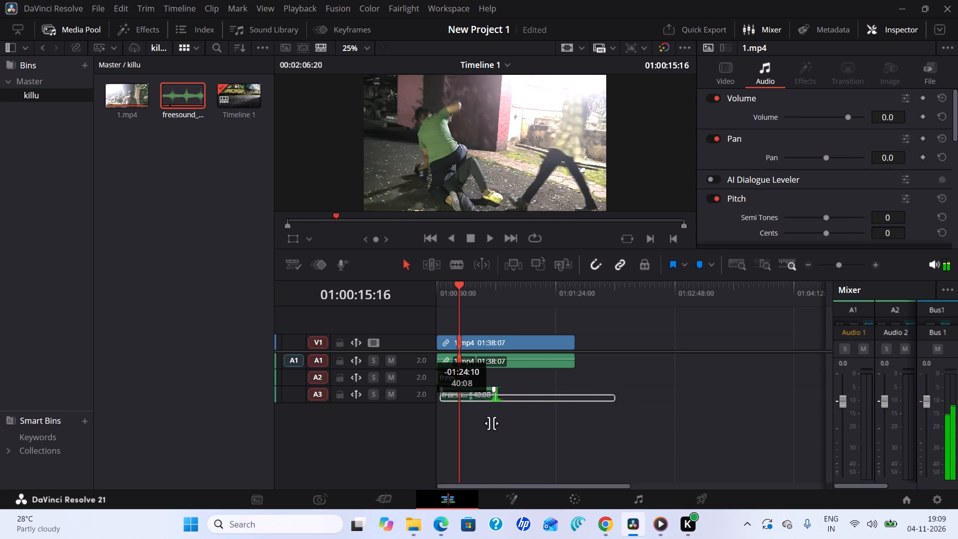
drag(491, 423, 478, 426)
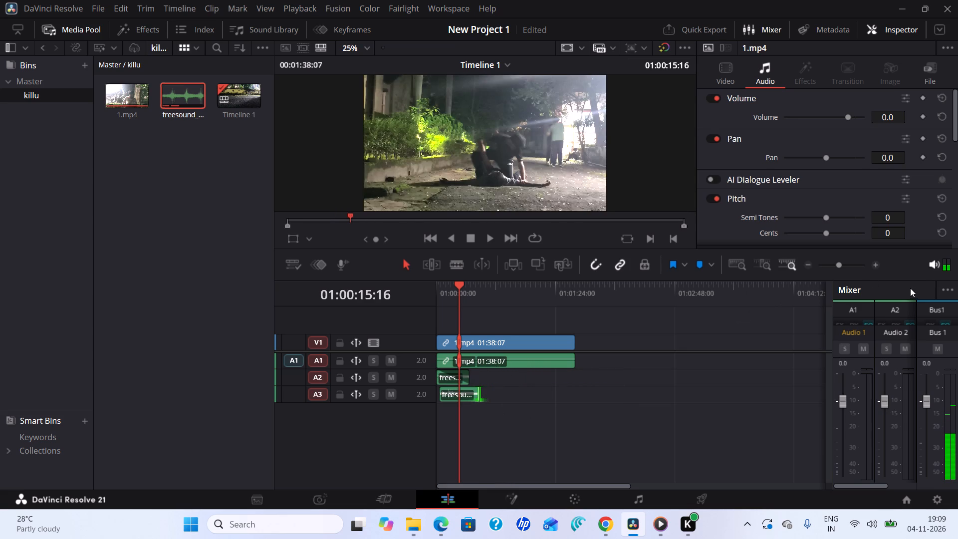
drag(838, 265, 841, 268)
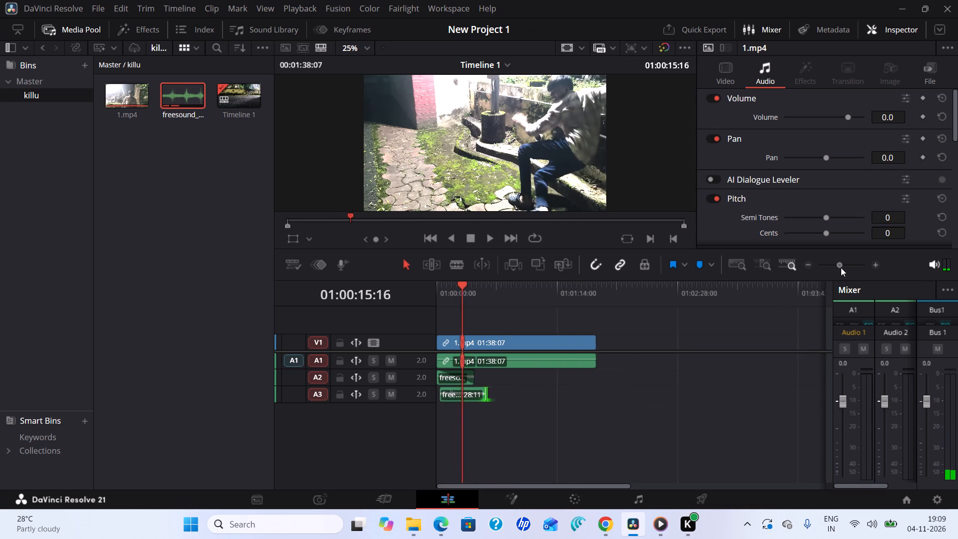
drag(841, 268, 846, 270)
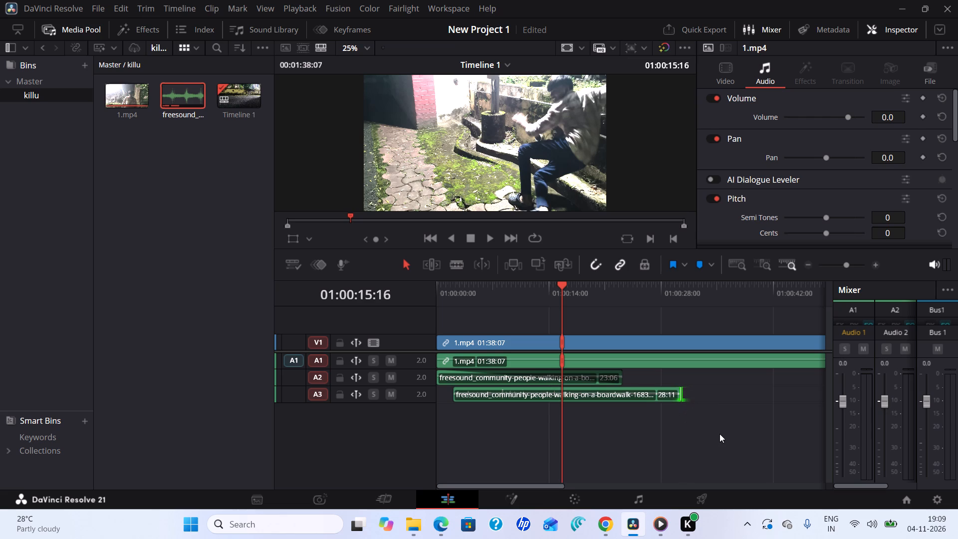
click(680, 391)
Return the playhead to the timeline's start at 01:00:00:00.
drag(564, 283, 425, 312)
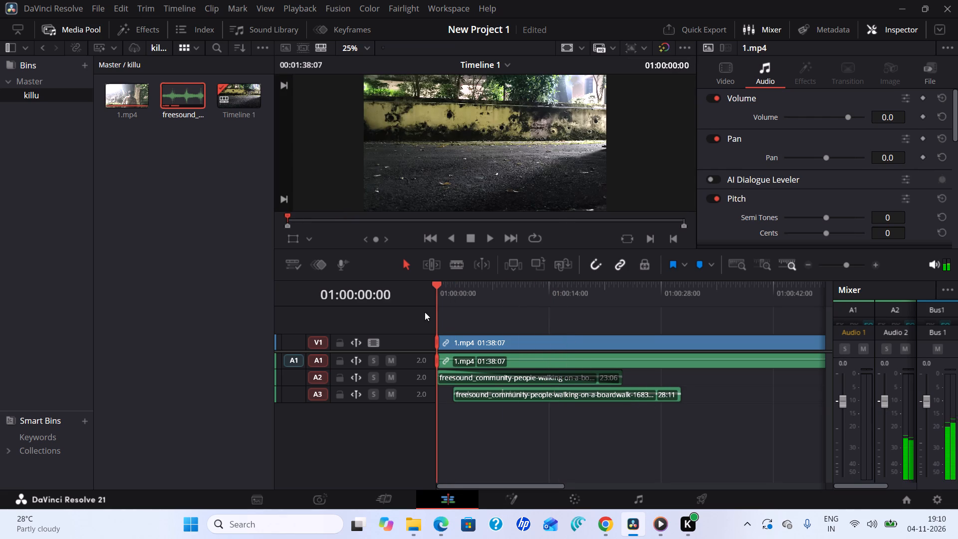
drag(425, 312, 425, 312)
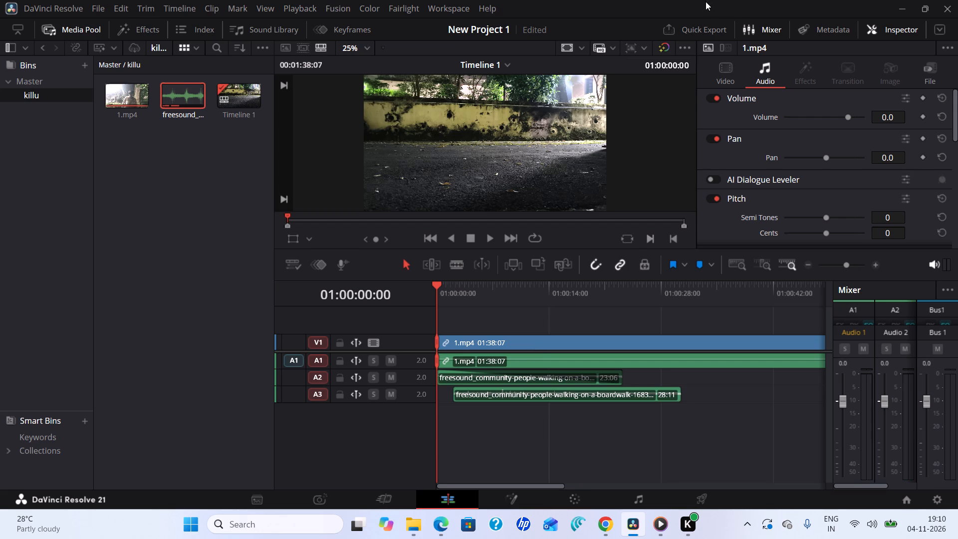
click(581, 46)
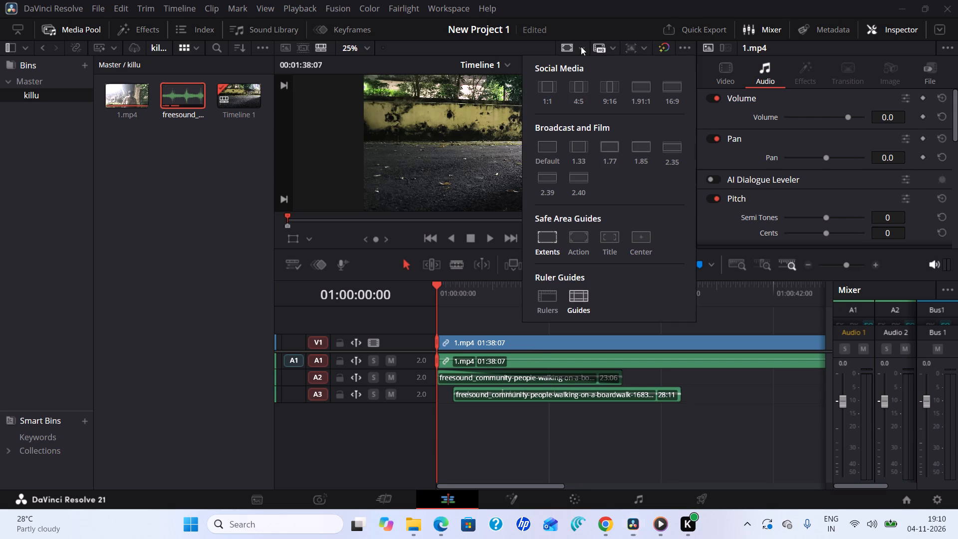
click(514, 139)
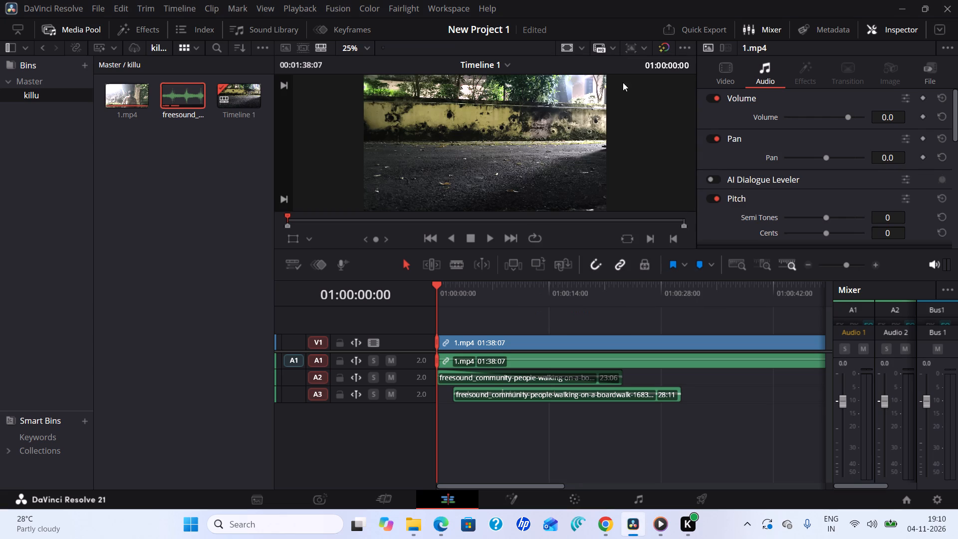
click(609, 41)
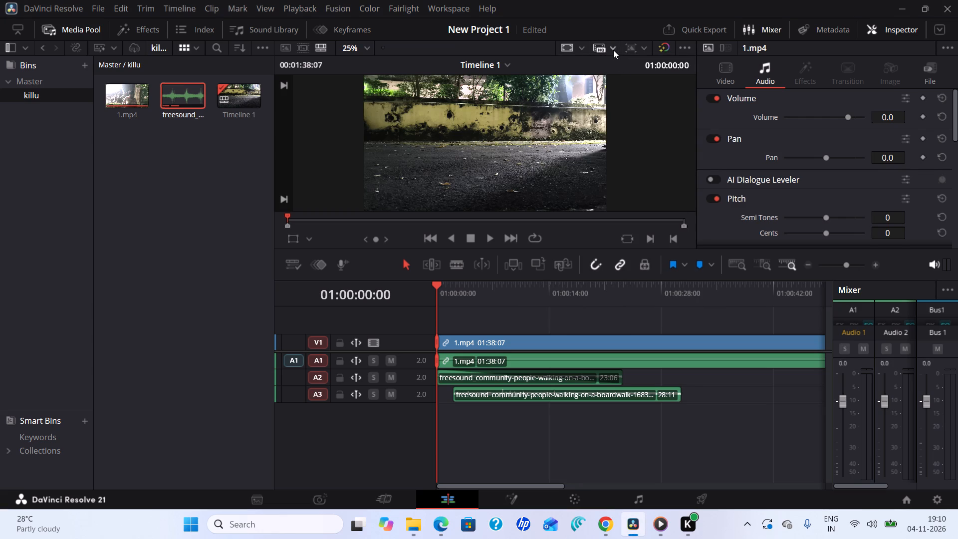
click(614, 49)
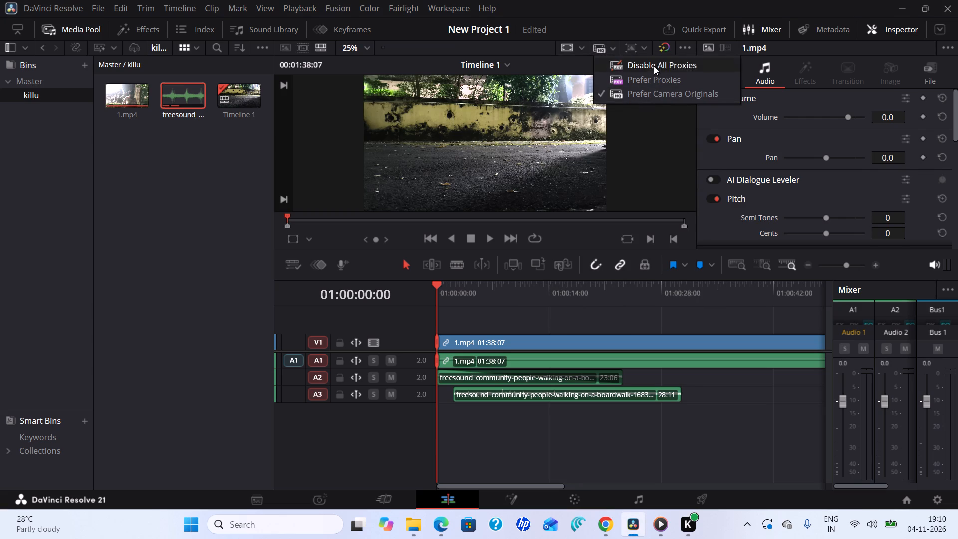
Scrub the timeline from the start to about 01:00:19:06 and back to 01:00:00:00 to review the footage with its walking sounds.
click(648, 134)
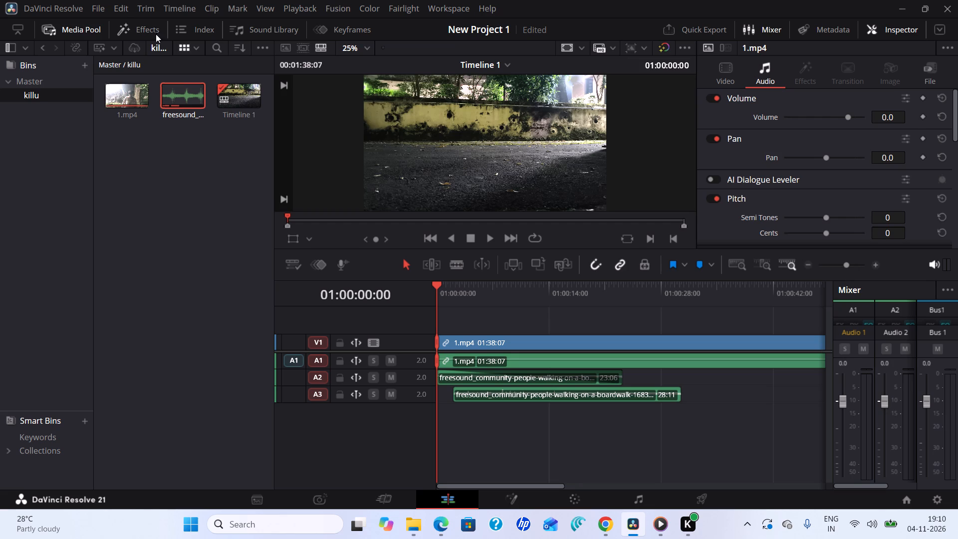
click(504, 343)
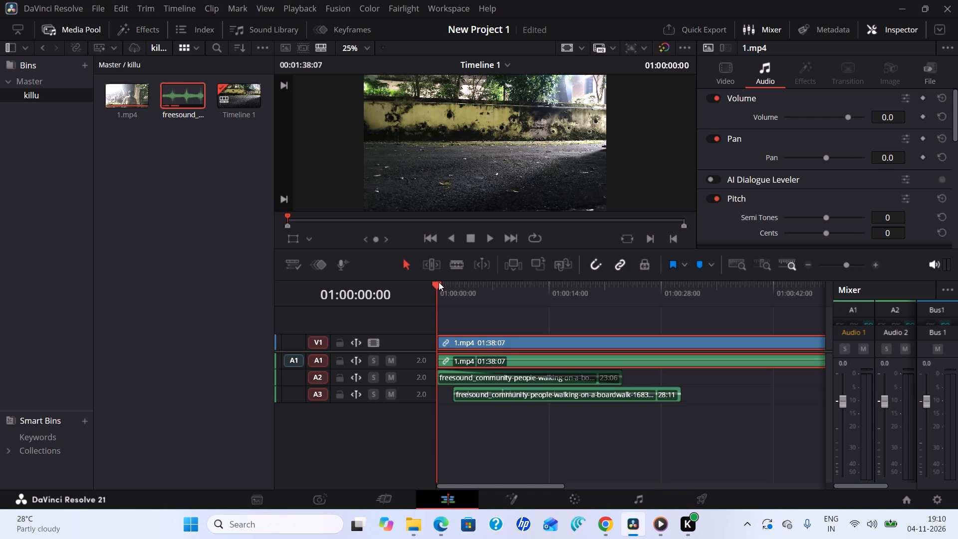
drag(439, 282, 517, 302)
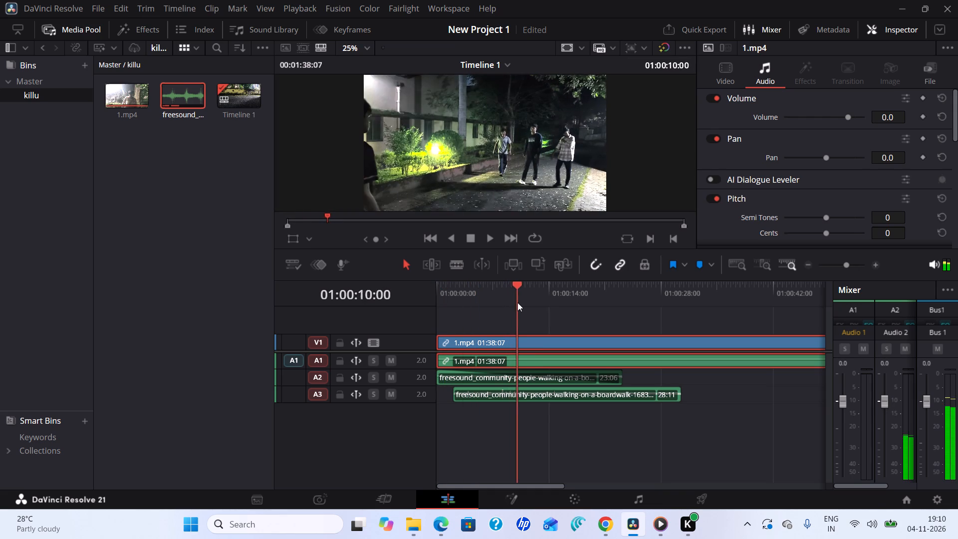
drag(517, 302, 560, 308)
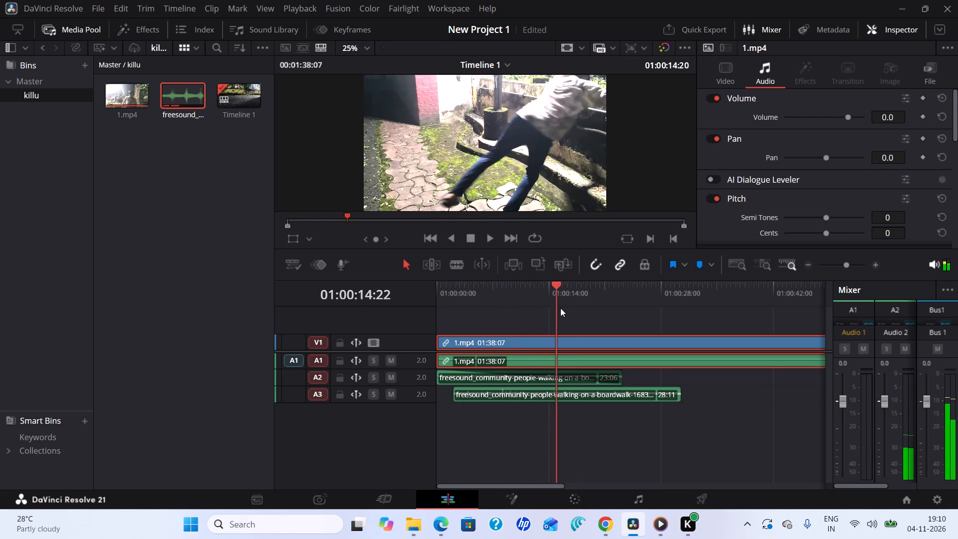
drag(560, 308, 590, 311)
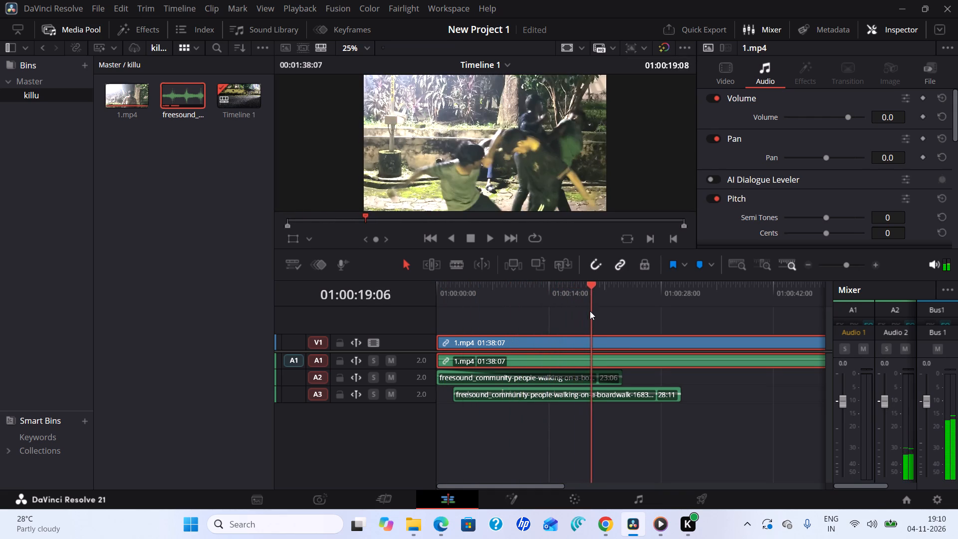
drag(590, 311, 437, 306)
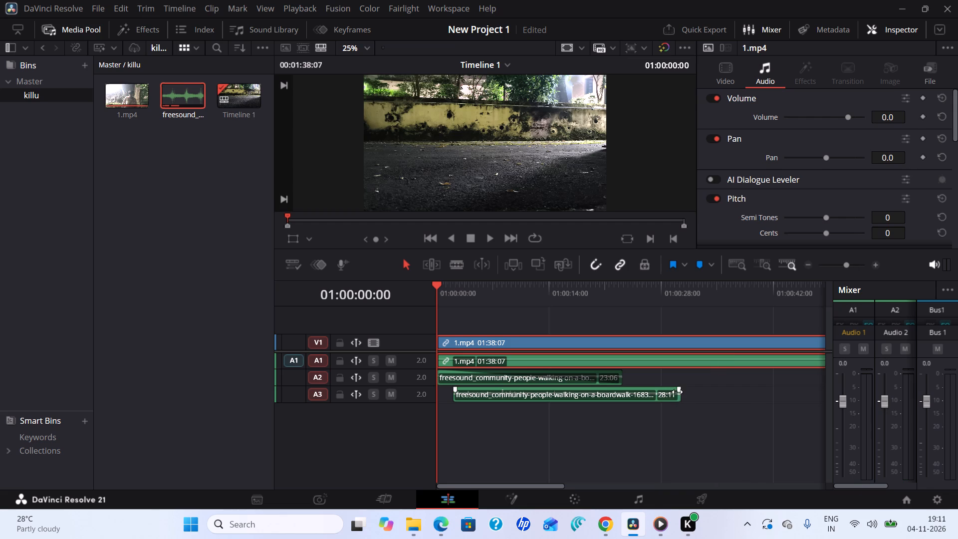
Add a fade-out of about 16:12 to the end of the A3 walking clip.
drag(679, 393, 663, 397)
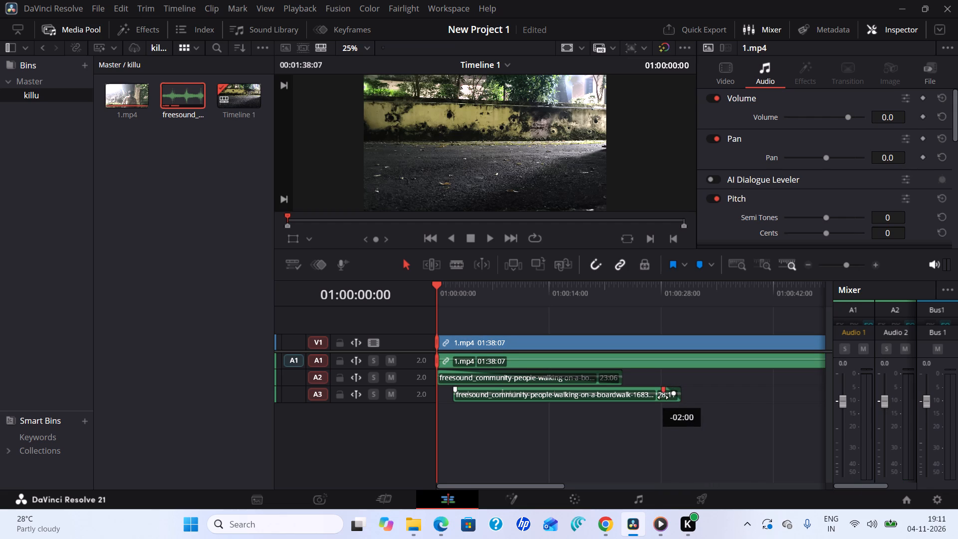
drag(663, 397, 567, 440)
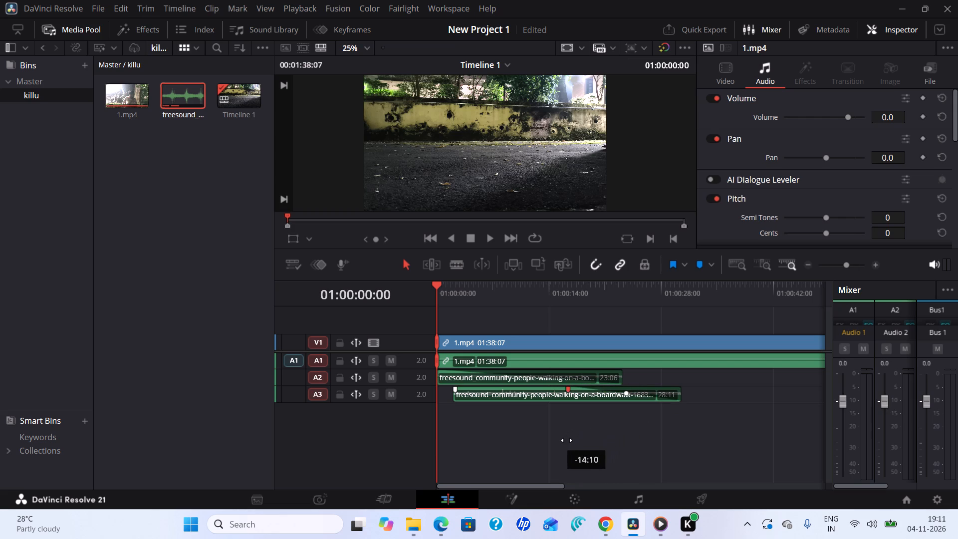
drag(567, 440, 551, 454)
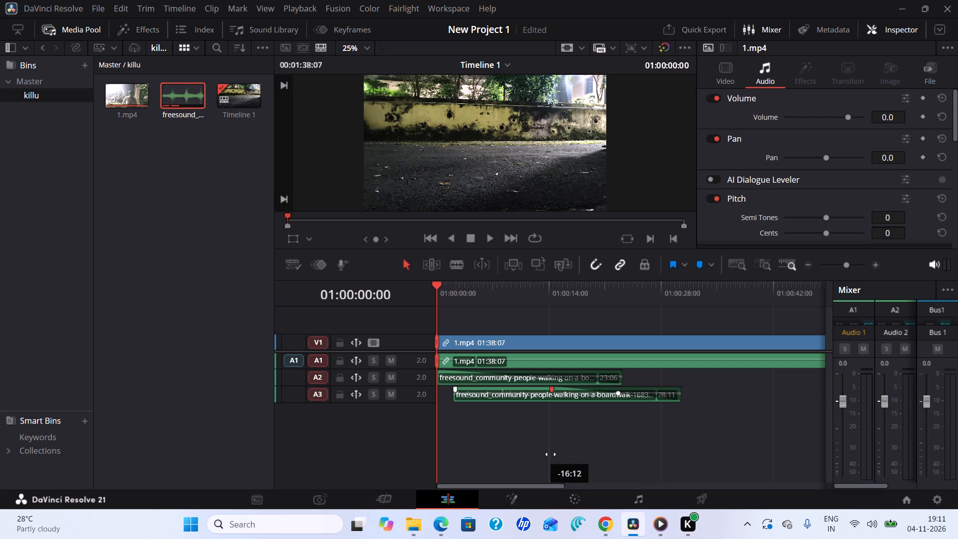
drag(551, 454, 550, 454)
Trim the end of the A3 walking clip to a length of 22:17.
drag(681, 396, 675, 398)
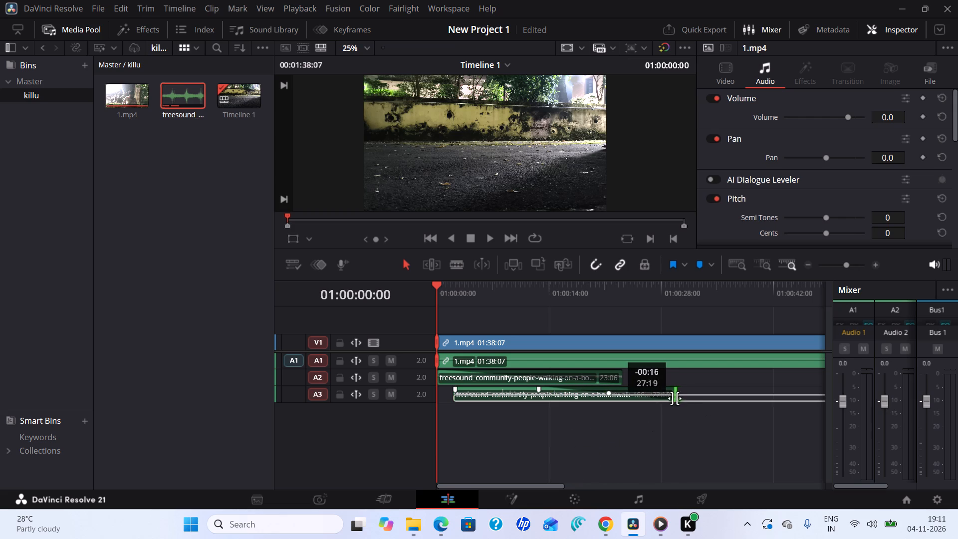
drag(675, 398, 653, 405)
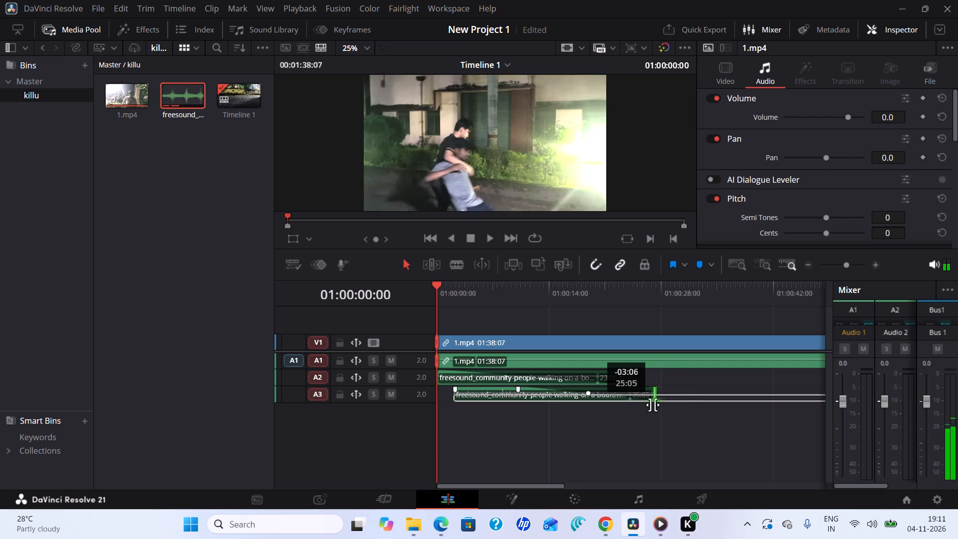
drag(653, 405, 635, 406)
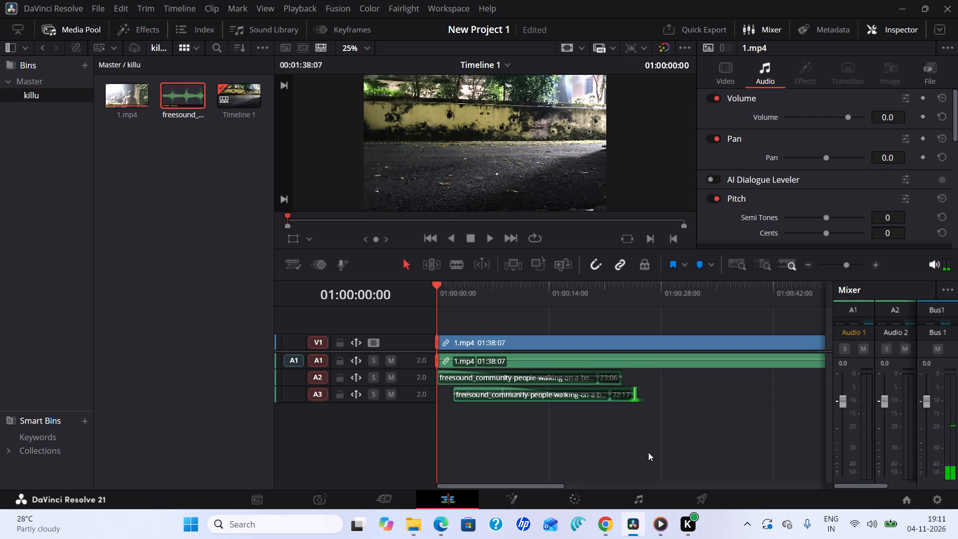
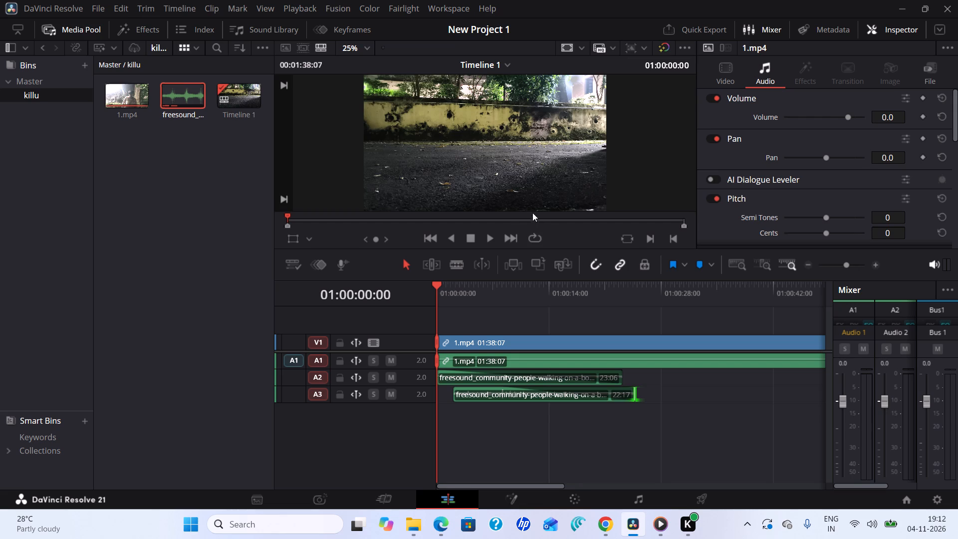
Review the opening playback and move the A3 walking clip 00:11 earlier on its track.
click(487, 235)
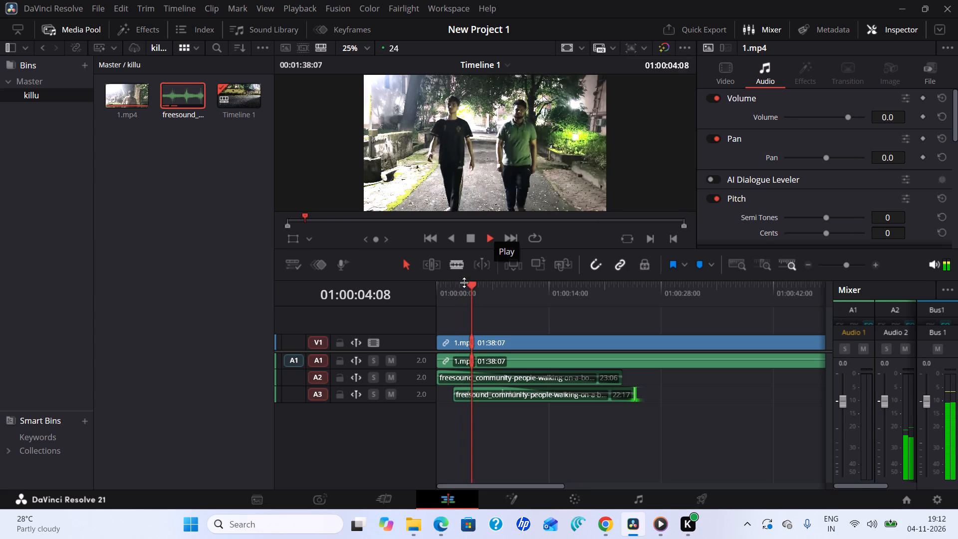
drag(471, 284, 423, 301)
click(522, 388)
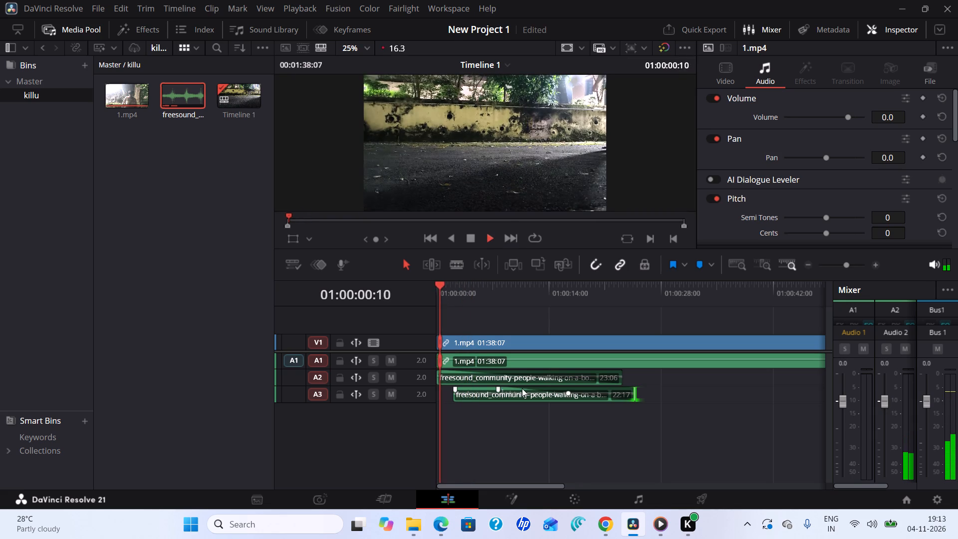
click(477, 234)
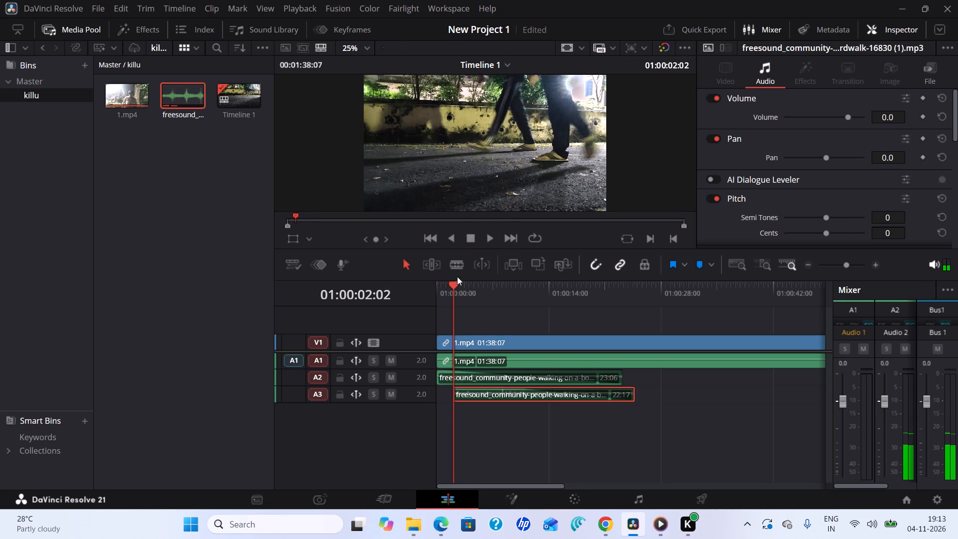
drag(450, 286, 441, 292)
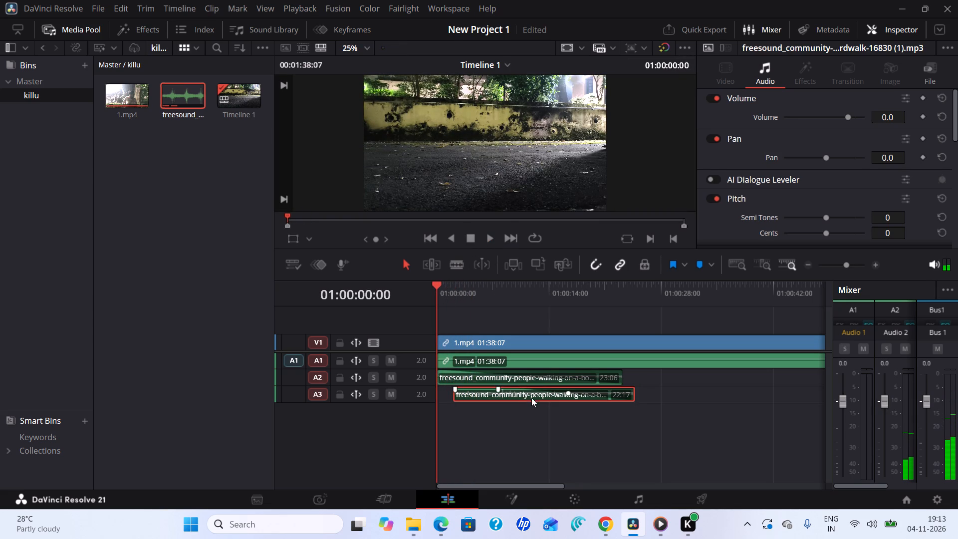
click(533, 396)
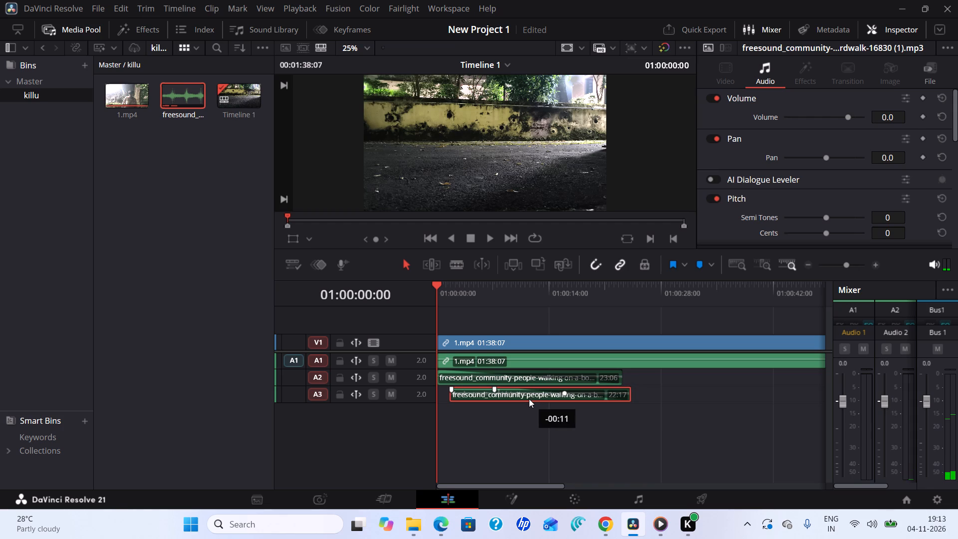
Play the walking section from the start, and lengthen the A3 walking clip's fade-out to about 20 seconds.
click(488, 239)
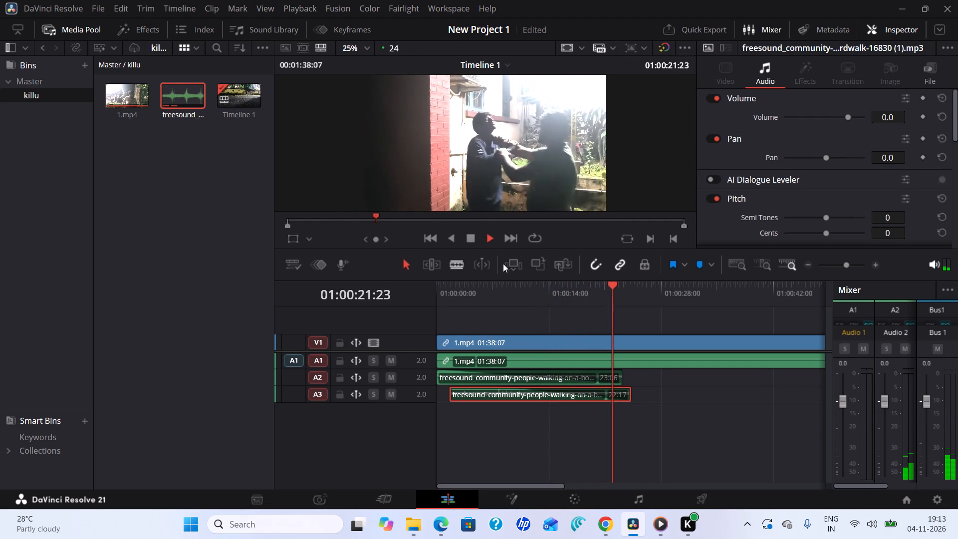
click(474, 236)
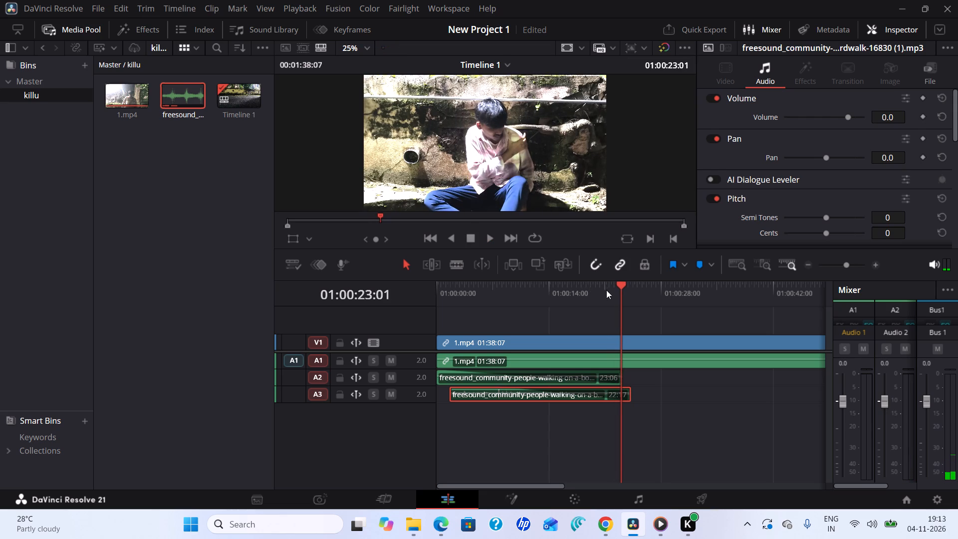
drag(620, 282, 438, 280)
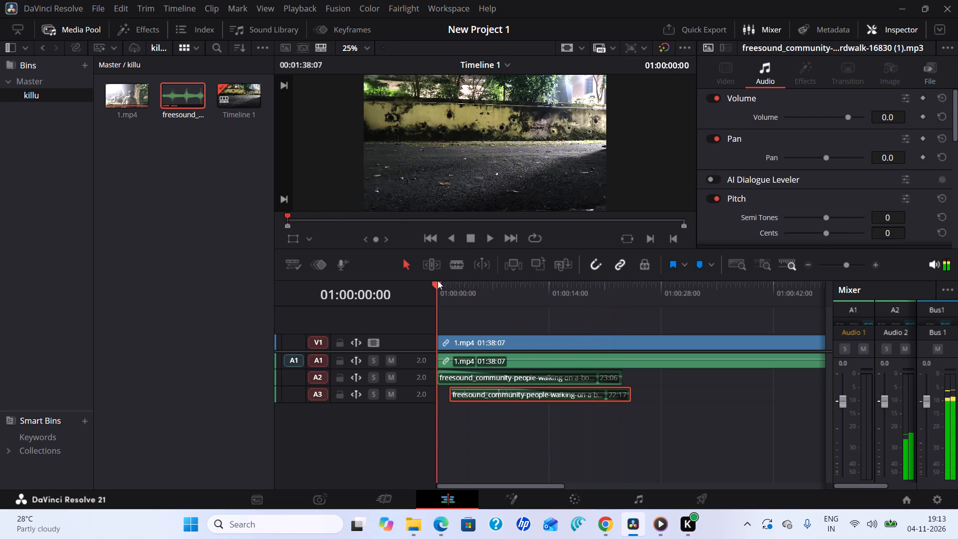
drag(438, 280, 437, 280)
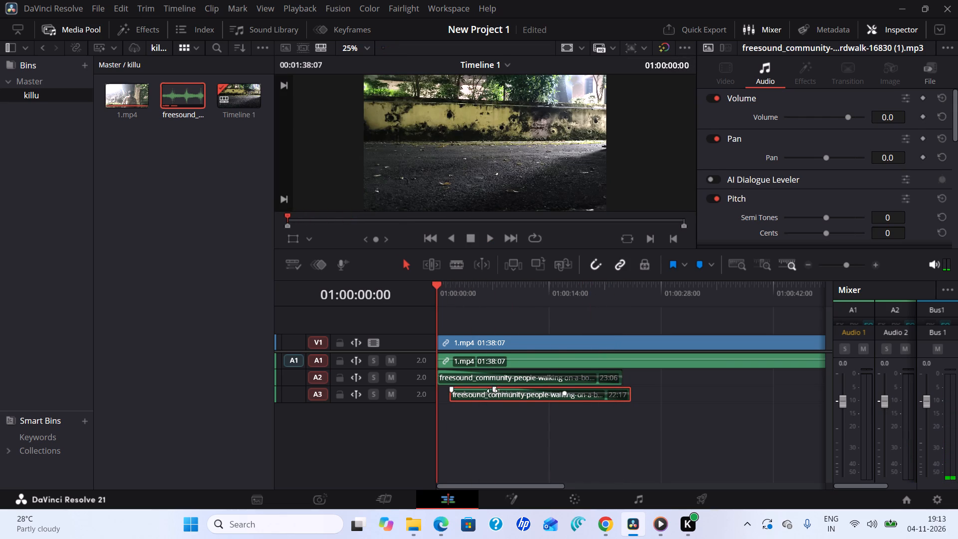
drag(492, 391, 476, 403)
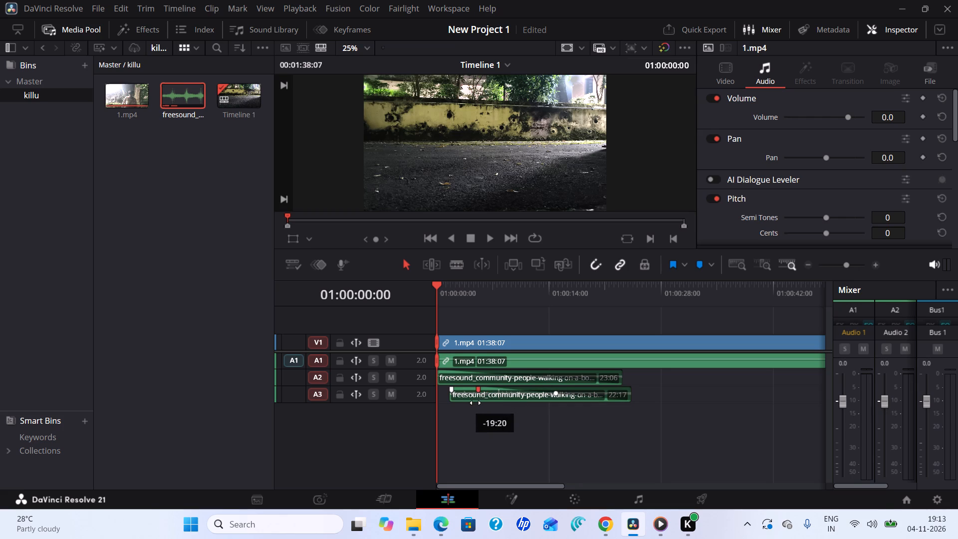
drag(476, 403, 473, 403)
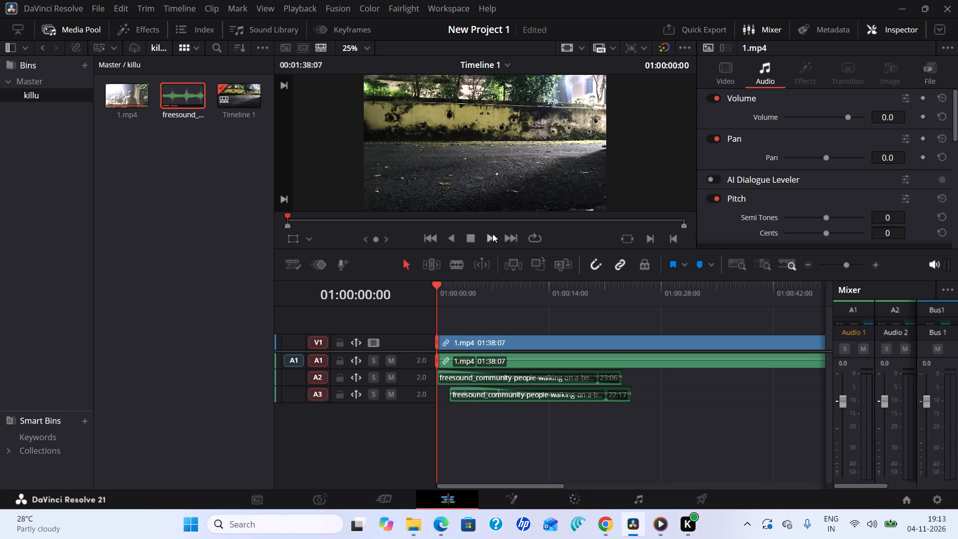
Check the opening playback and lower the A3 walking clip's volume to about -85.4 dB.
click(490, 237)
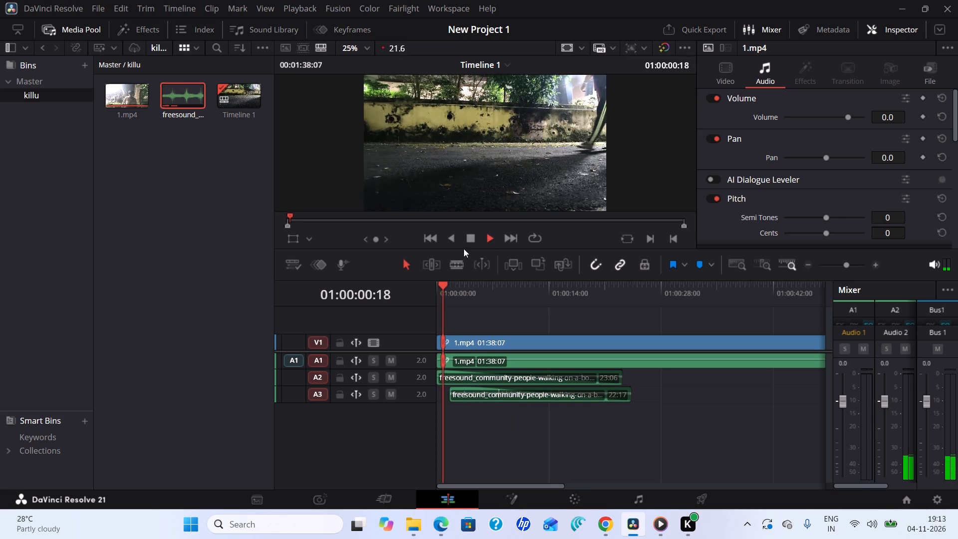
click(469, 244)
drag(450, 285, 445, 290)
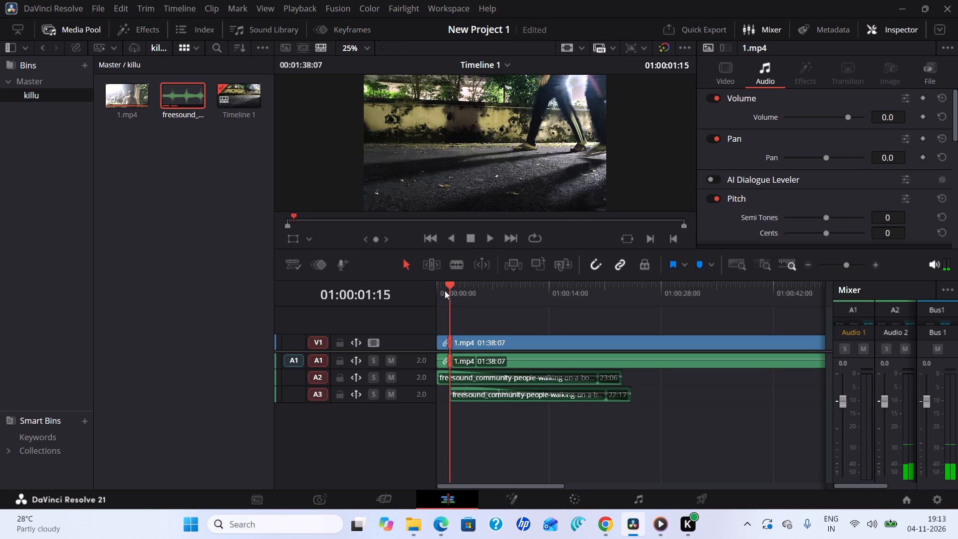
drag(445, 290, 438, 292)
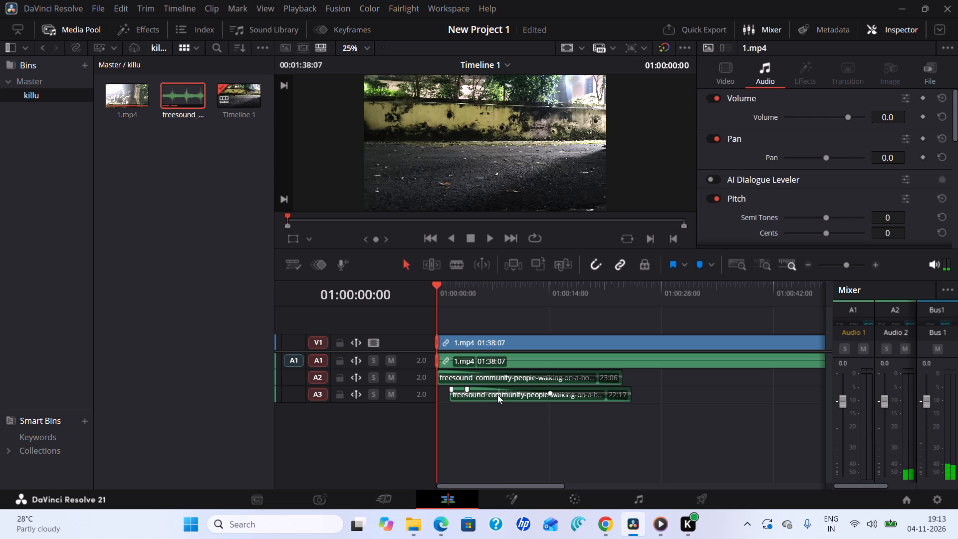
click(500, 395)
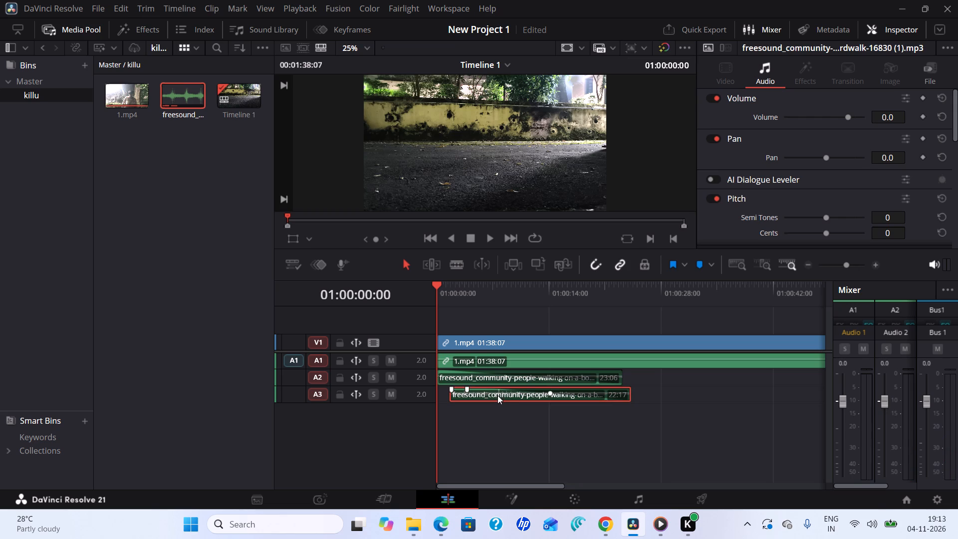
drag(503, 392, 499, 395)
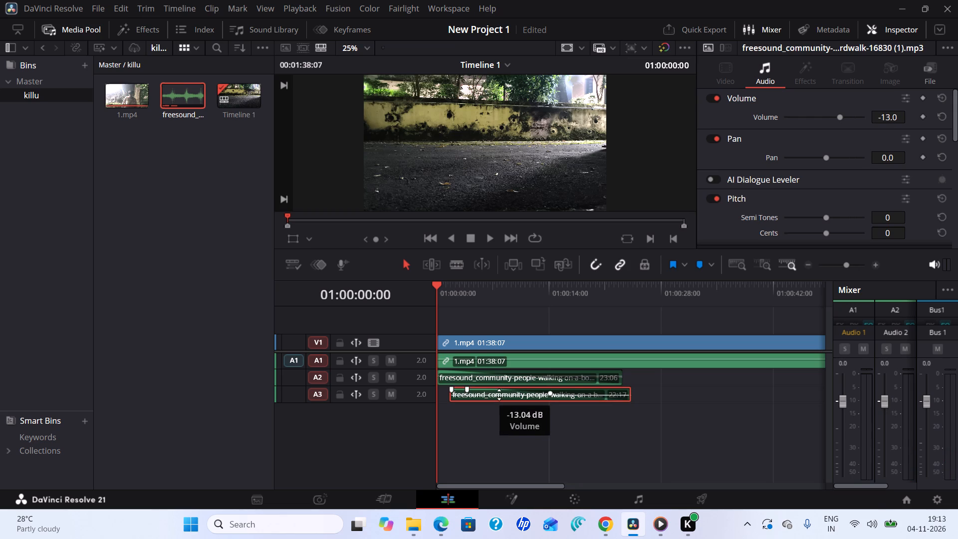
drag(499, 395, 501, 387)
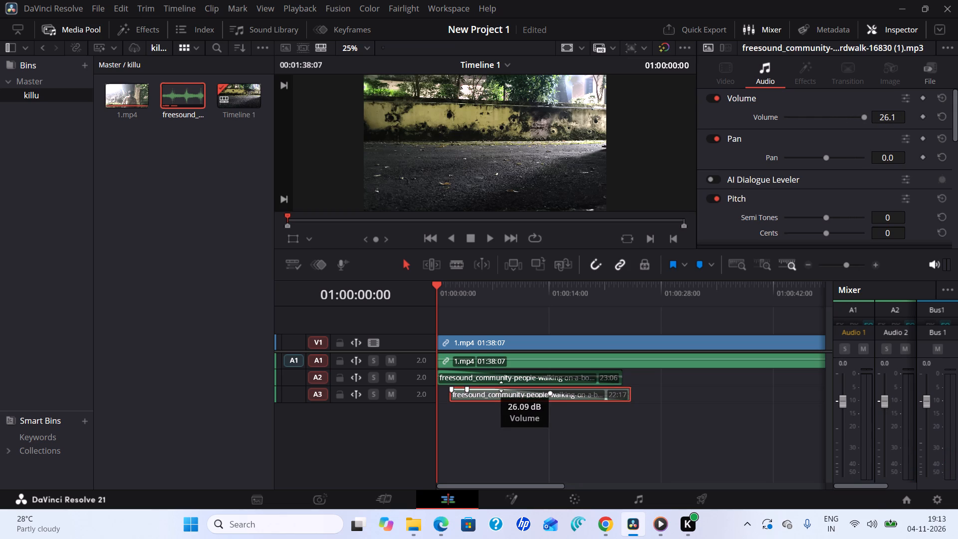
drag(501, 387, 500, 396)
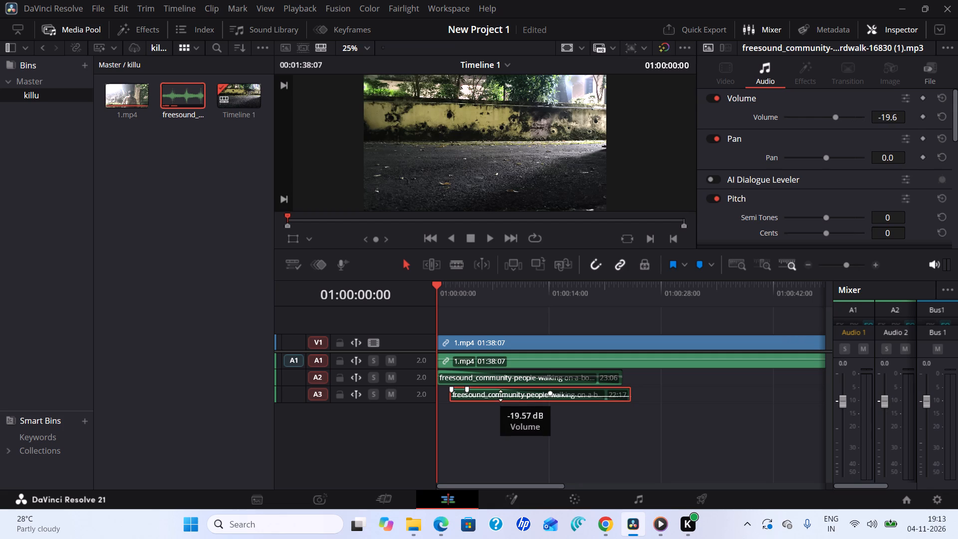
drag(500, 396, 500, 400)
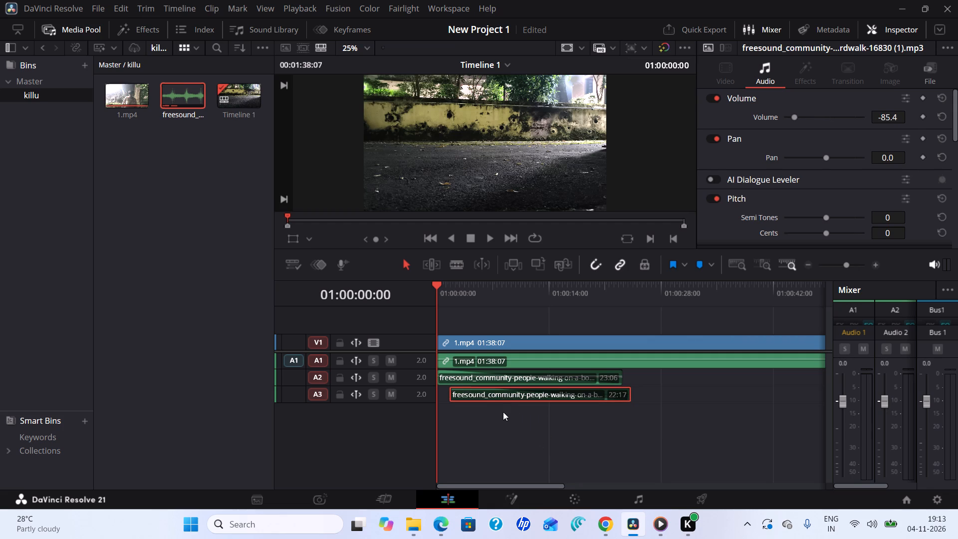
click(498, 392)
Play the opening seconds and nudge the A3 walking clip slightly later on its track, returning the playhead to the start.
click(490, 239)
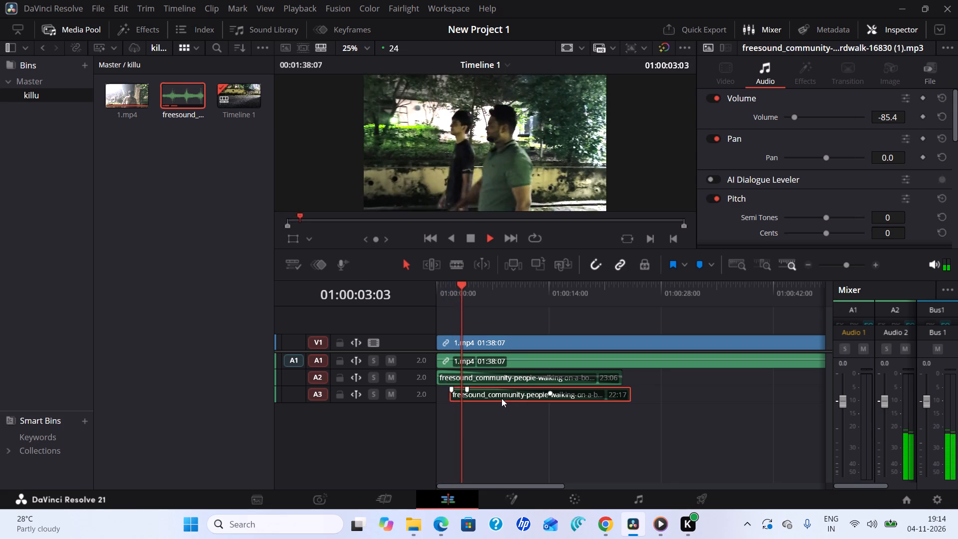
drag(498, 398, 499, 387)
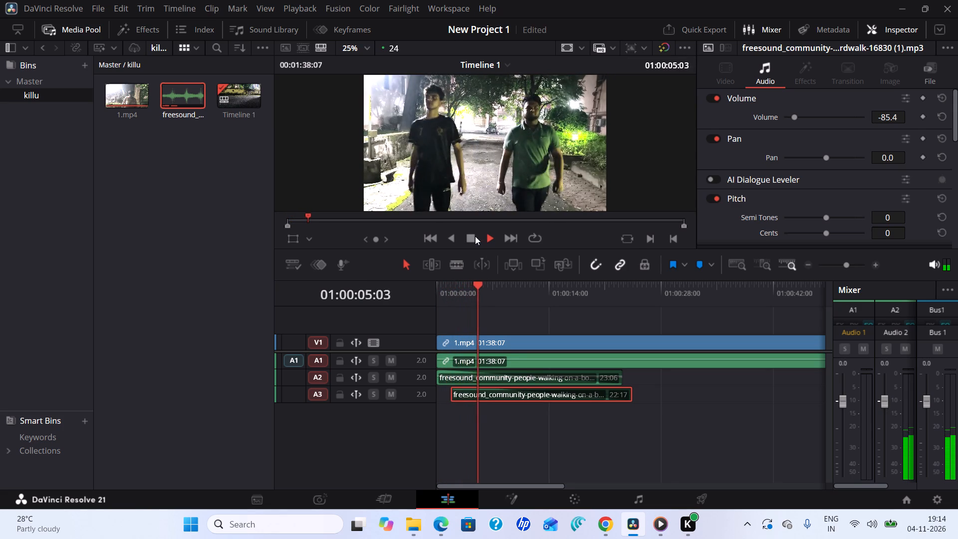
click(474, 236)
drag(482, 286, 419, 289)
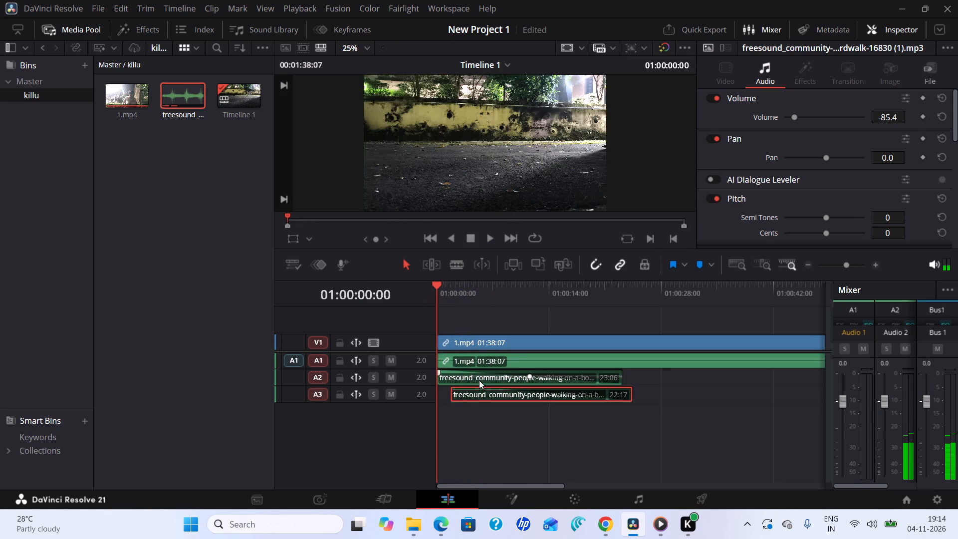
drag(484, 394, 485, 388)
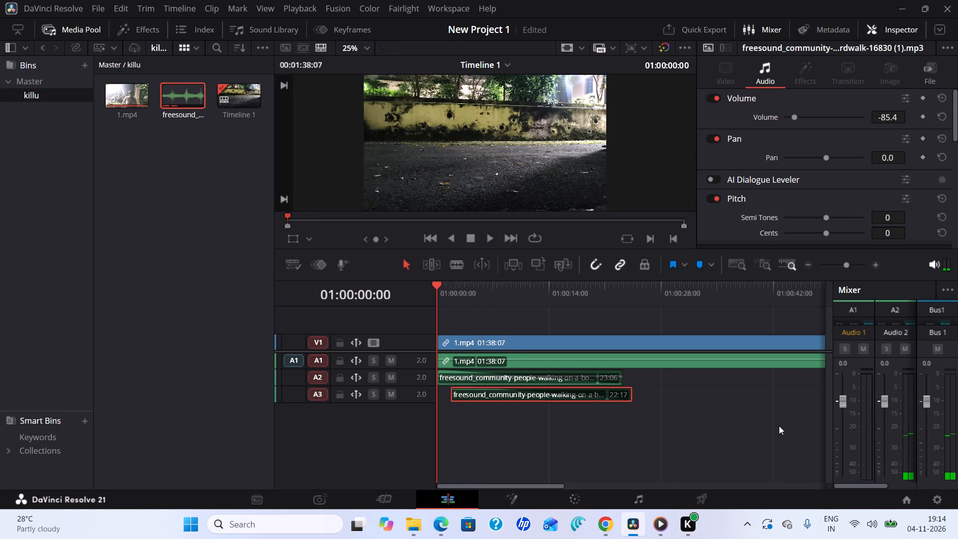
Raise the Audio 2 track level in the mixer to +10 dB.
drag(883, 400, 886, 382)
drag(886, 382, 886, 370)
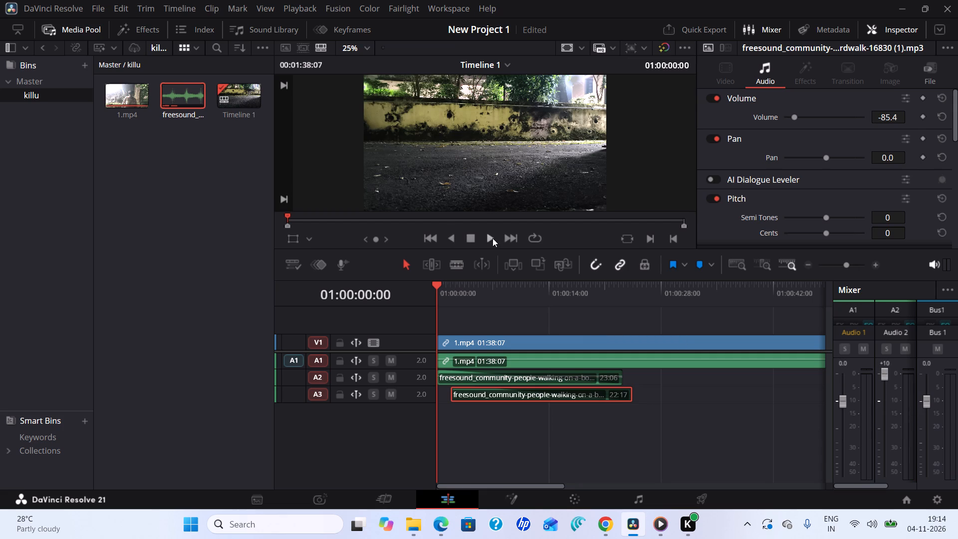
Play back the first seconds from the start, and set the Audio 2 track level to -1.0 dB.
click(492, 238)
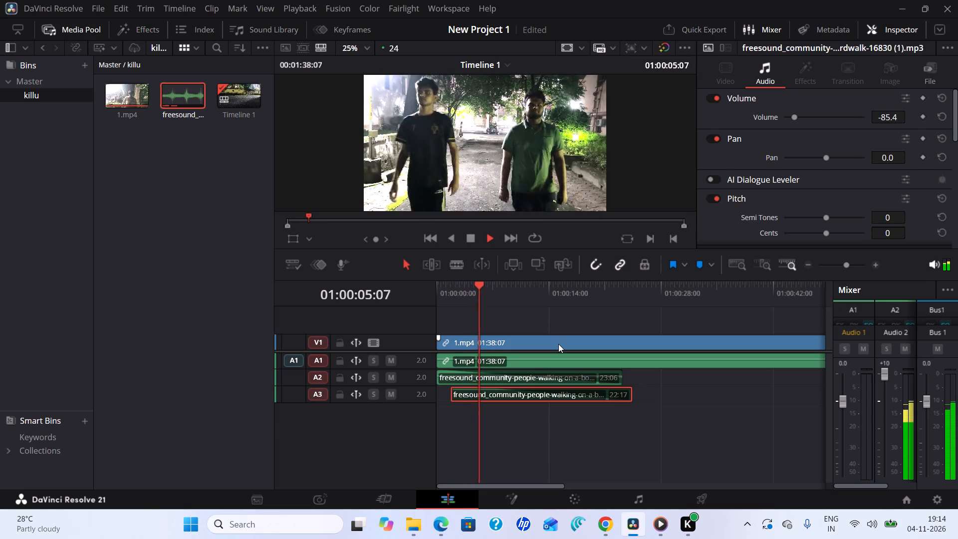
click(471, 238)
drag(497, 283, 433, 274)
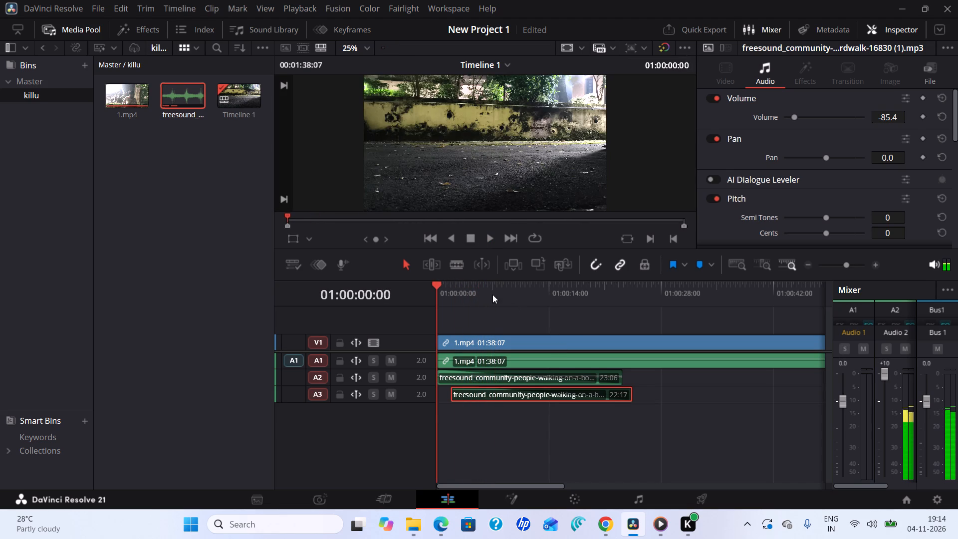
drag(884, 373, 883, 389)
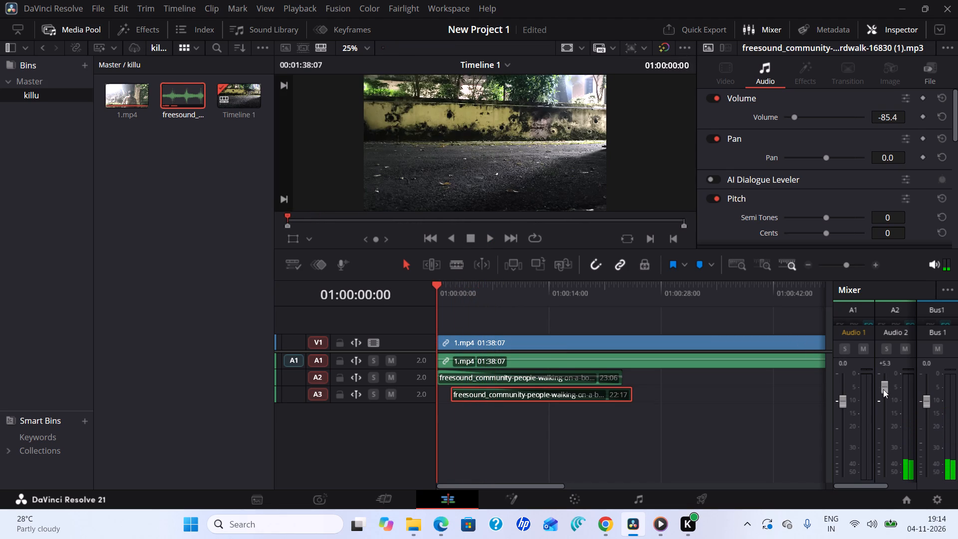
drag(883, 389, 883, 404)
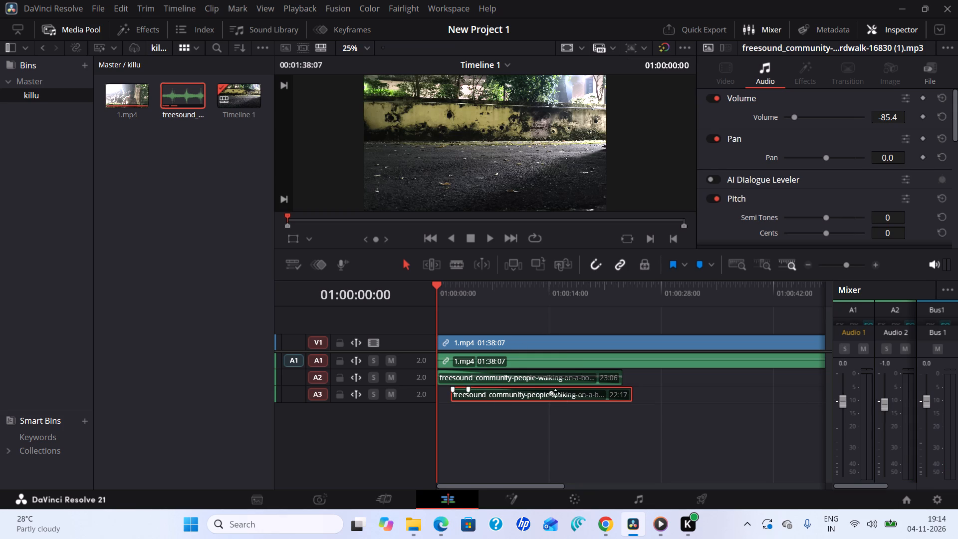
Bend the A3 walking clip's fade-out curve upward and shorten that fade-out to almost nothing at the clip's end.
drag(553, 395, 554, 390)
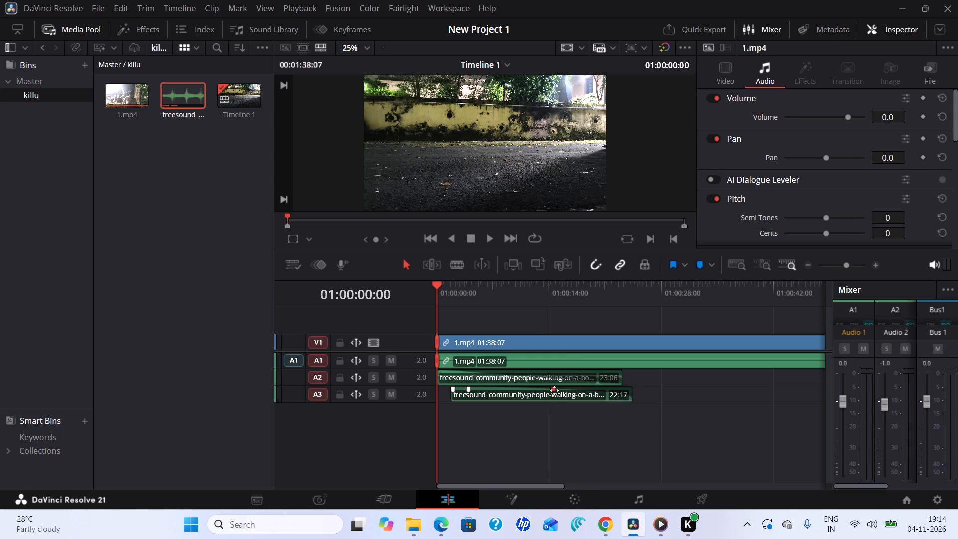
drag(554, 390, 559, 384)
drag(470, 389, 631, 394)
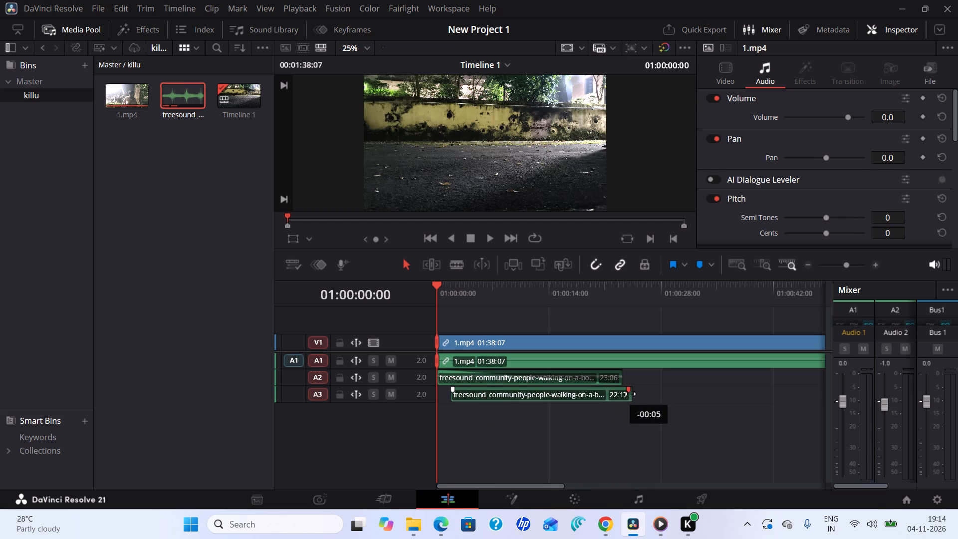
drag(631, 394, 631, 393)
Play back the opening seconds and cut the faded walking clip from A3.
click(491, 237)
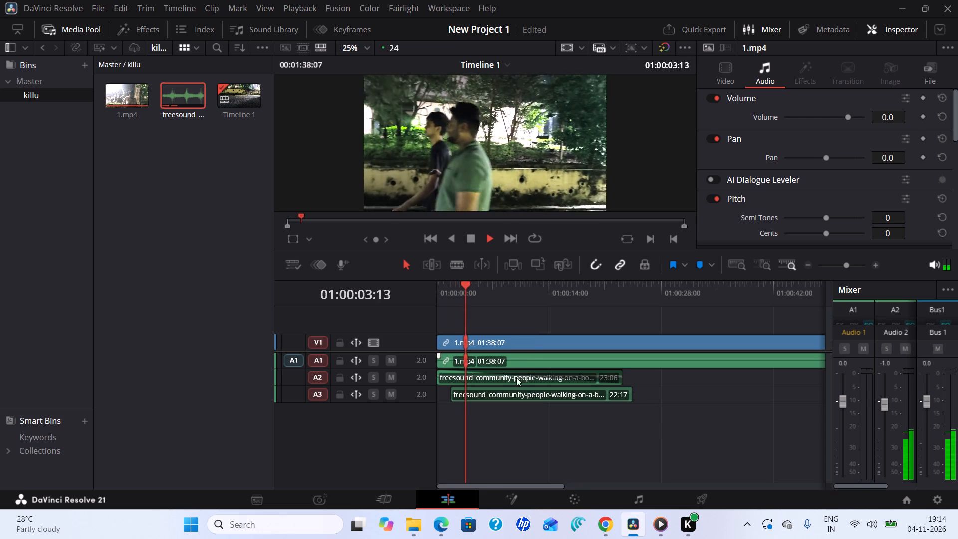
drag(472, 284, 417, 279)
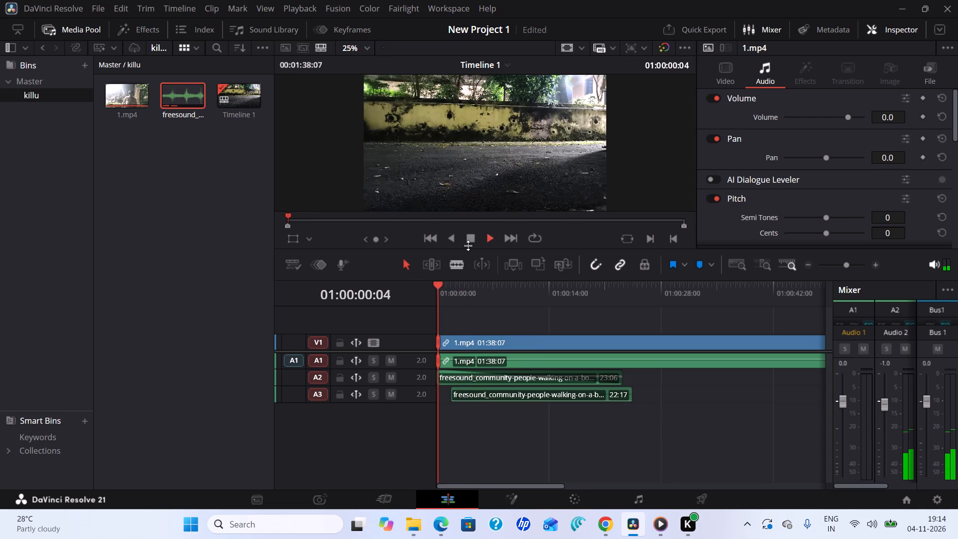
click(470, 243)
right_click(512, 389)
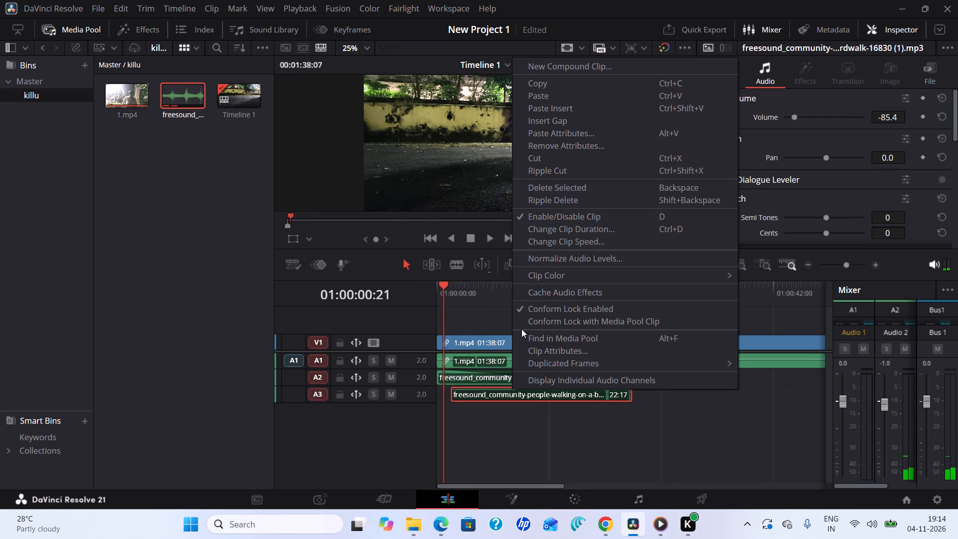
click(546, 159)
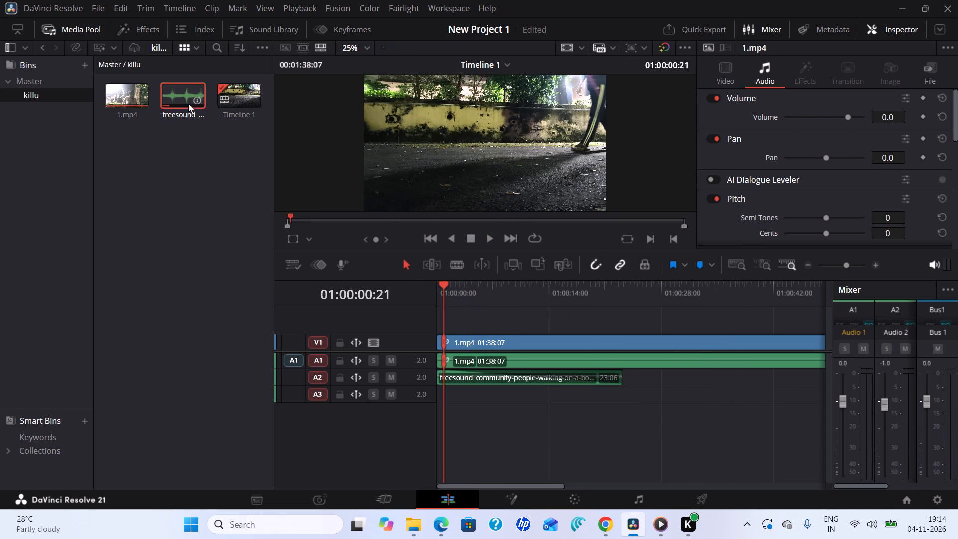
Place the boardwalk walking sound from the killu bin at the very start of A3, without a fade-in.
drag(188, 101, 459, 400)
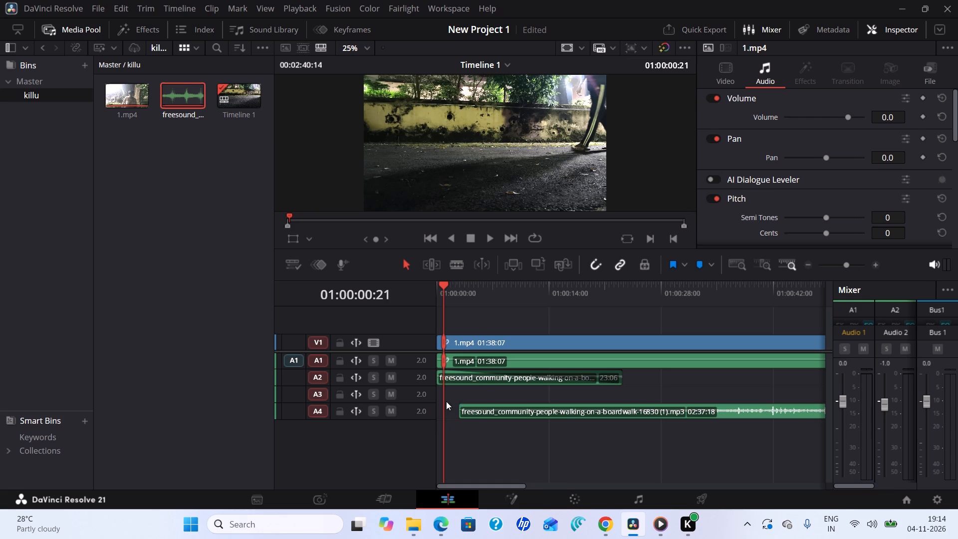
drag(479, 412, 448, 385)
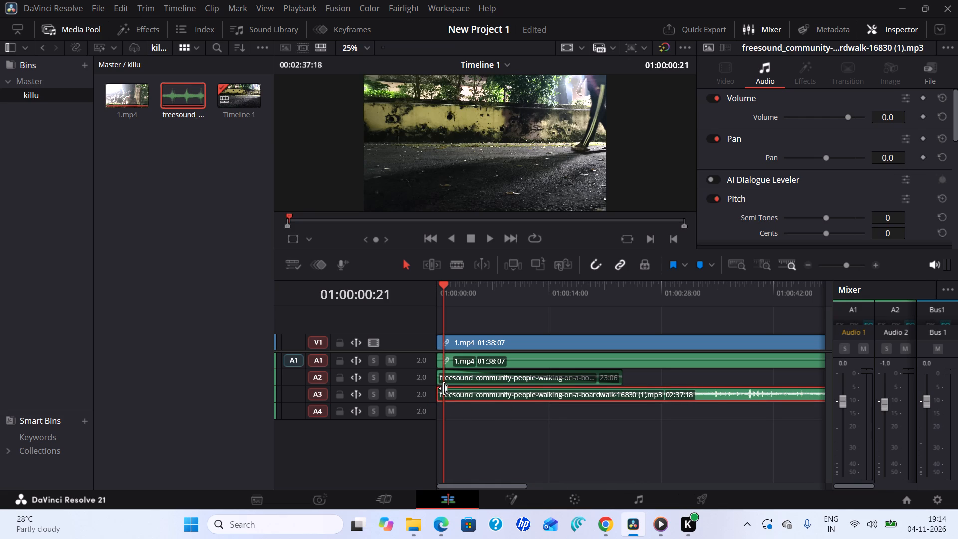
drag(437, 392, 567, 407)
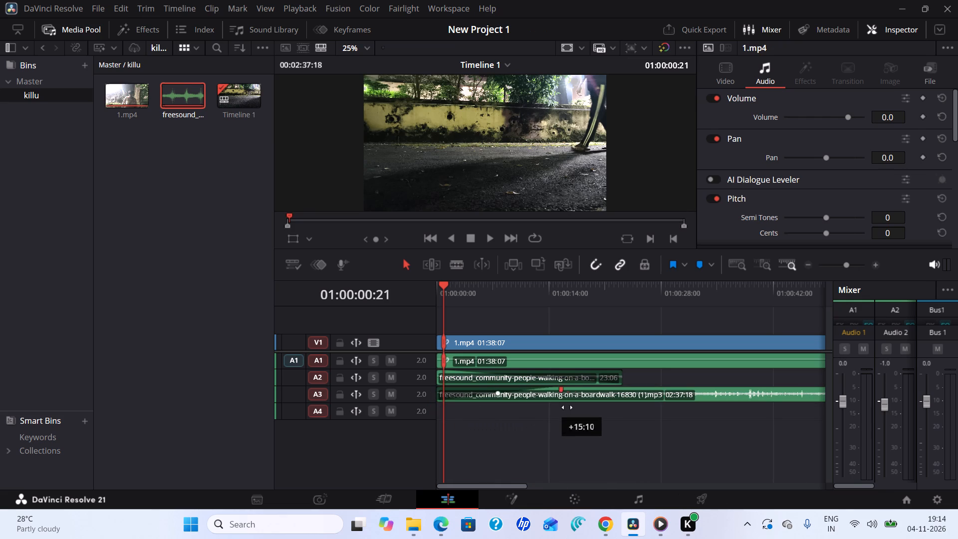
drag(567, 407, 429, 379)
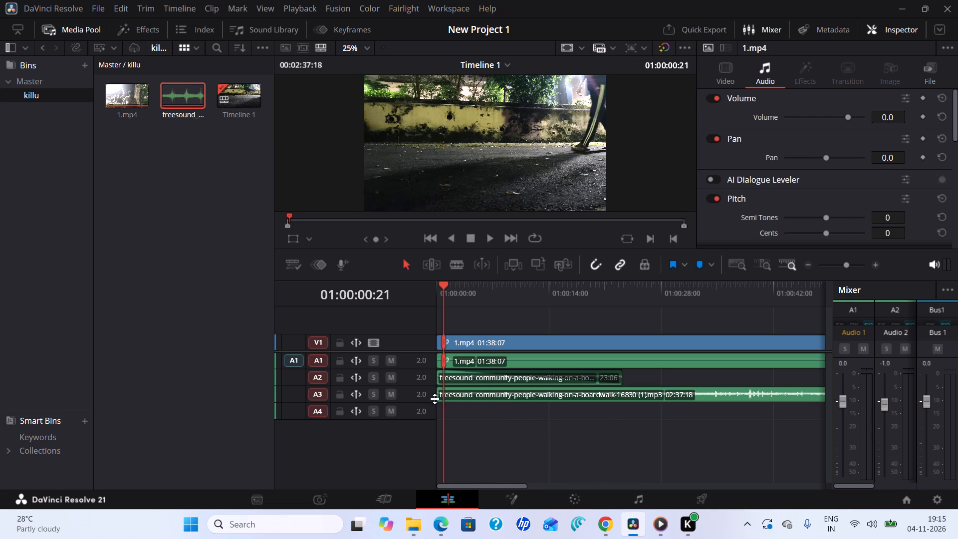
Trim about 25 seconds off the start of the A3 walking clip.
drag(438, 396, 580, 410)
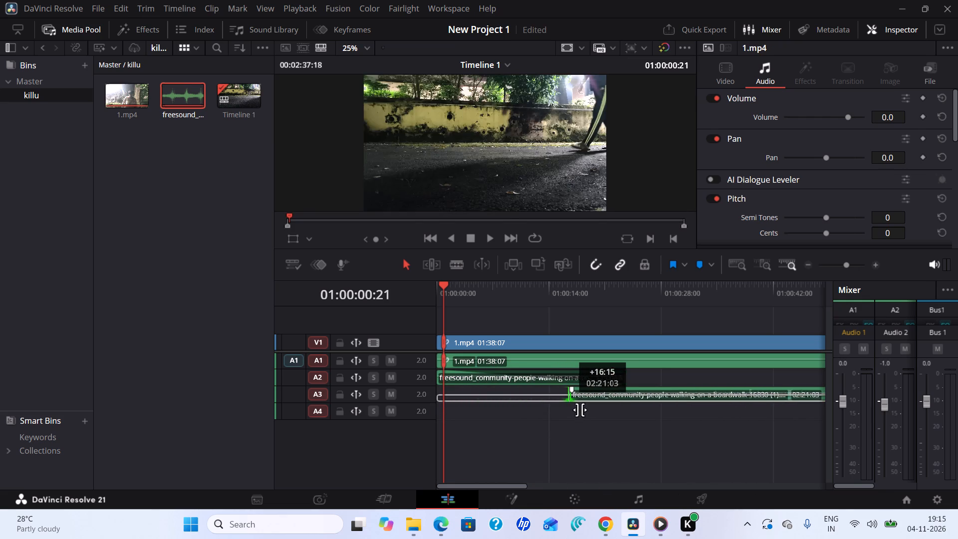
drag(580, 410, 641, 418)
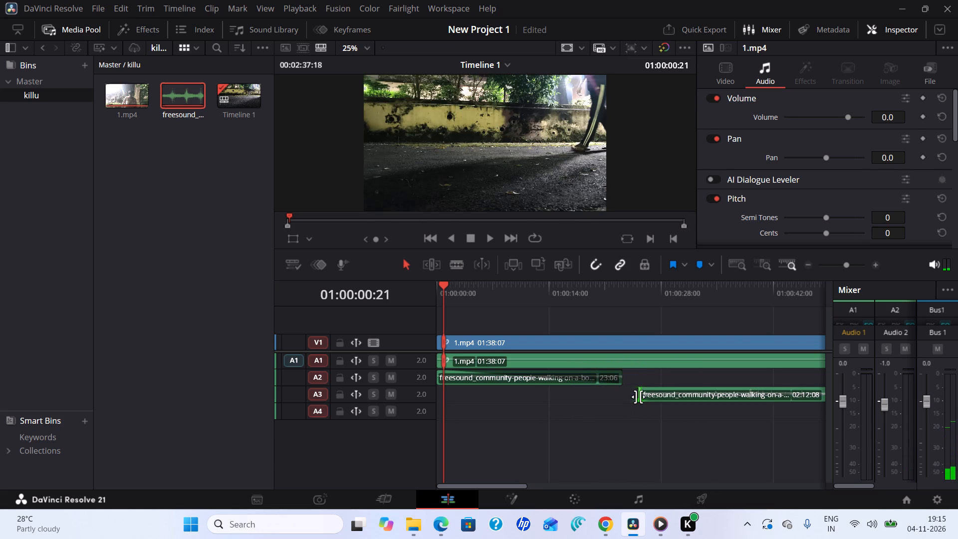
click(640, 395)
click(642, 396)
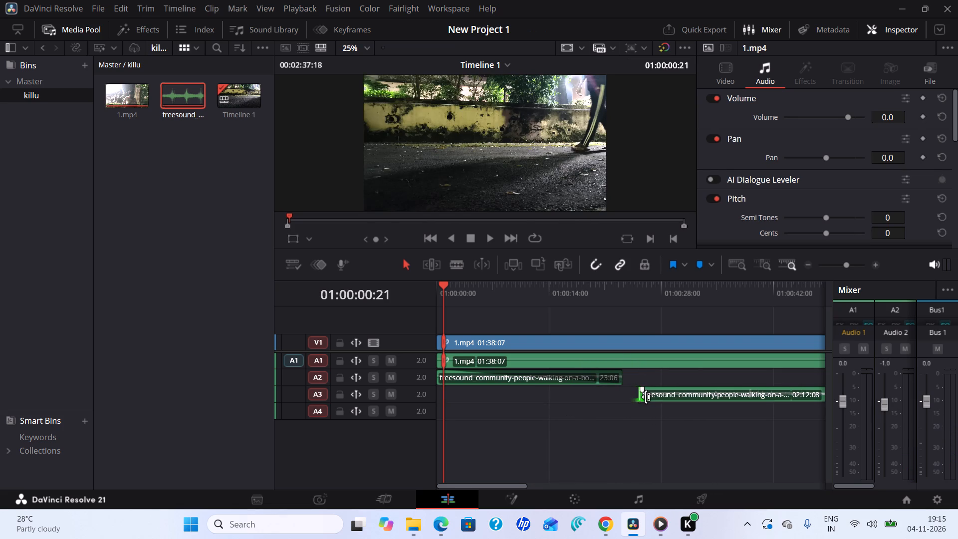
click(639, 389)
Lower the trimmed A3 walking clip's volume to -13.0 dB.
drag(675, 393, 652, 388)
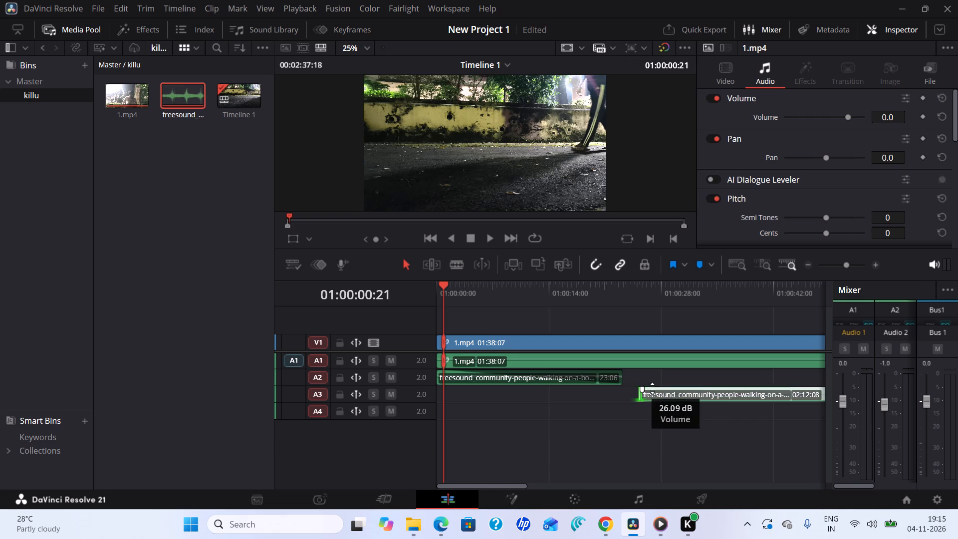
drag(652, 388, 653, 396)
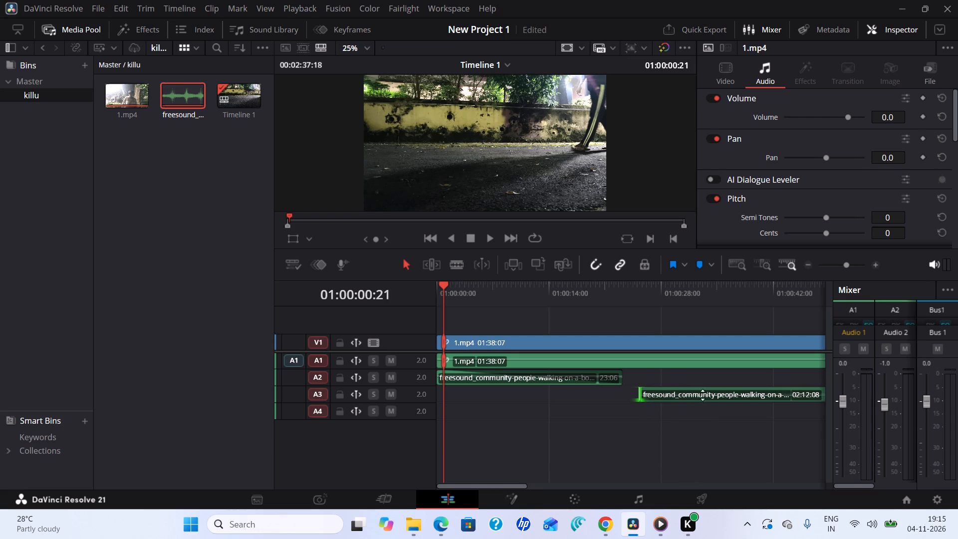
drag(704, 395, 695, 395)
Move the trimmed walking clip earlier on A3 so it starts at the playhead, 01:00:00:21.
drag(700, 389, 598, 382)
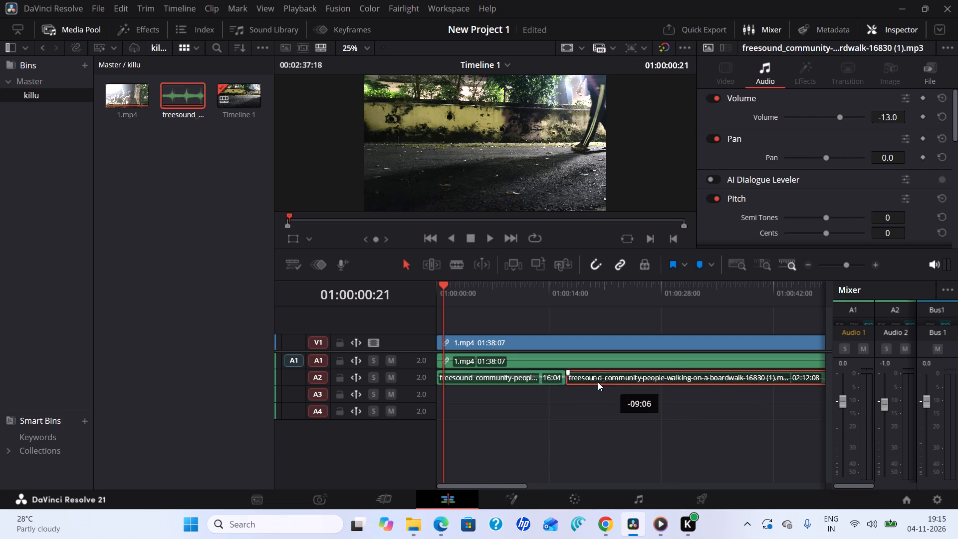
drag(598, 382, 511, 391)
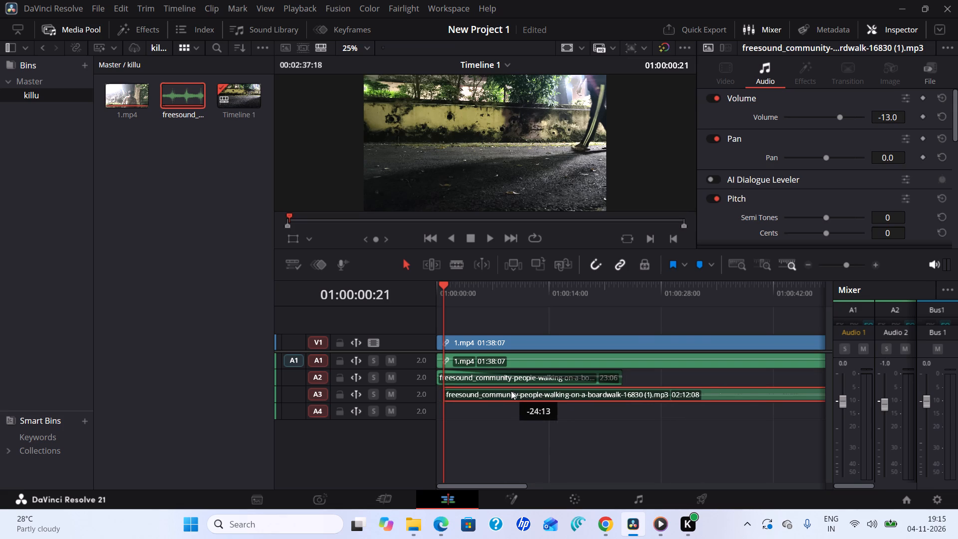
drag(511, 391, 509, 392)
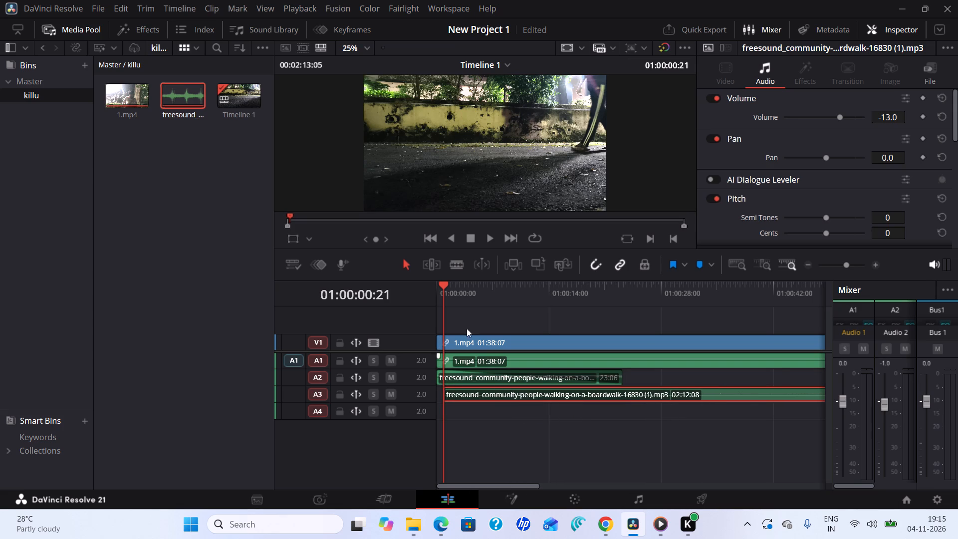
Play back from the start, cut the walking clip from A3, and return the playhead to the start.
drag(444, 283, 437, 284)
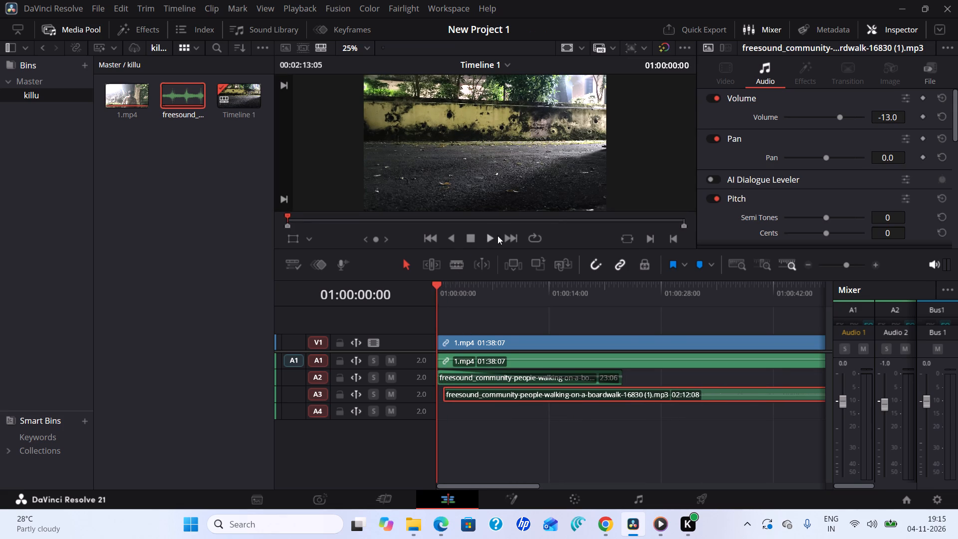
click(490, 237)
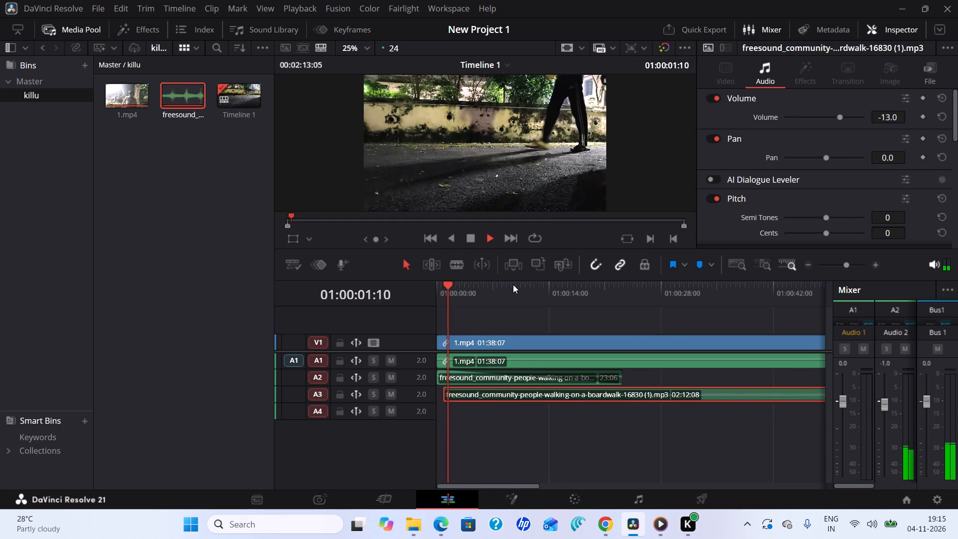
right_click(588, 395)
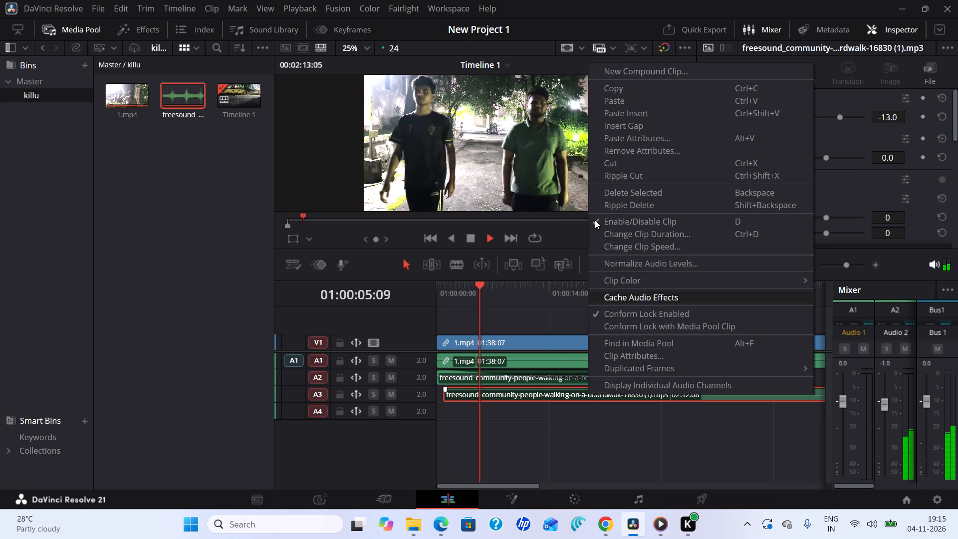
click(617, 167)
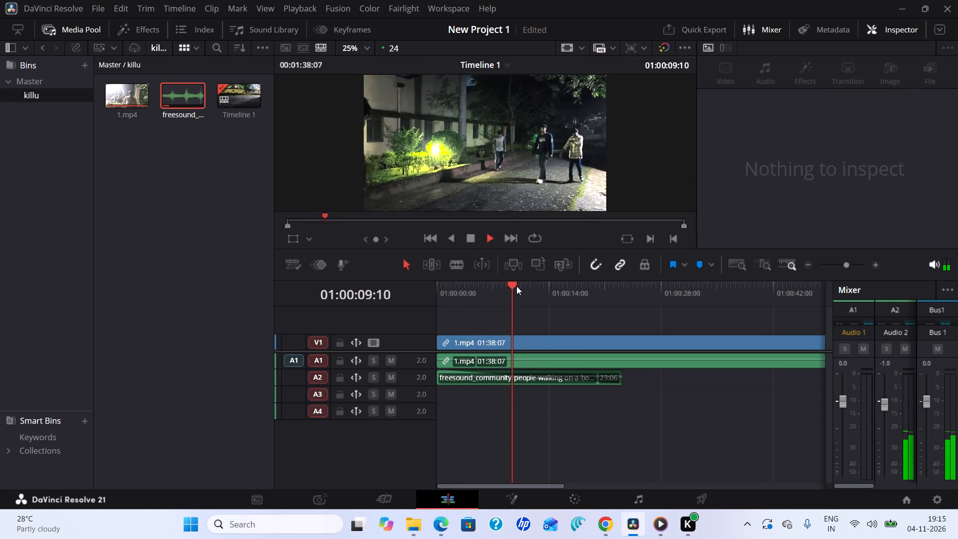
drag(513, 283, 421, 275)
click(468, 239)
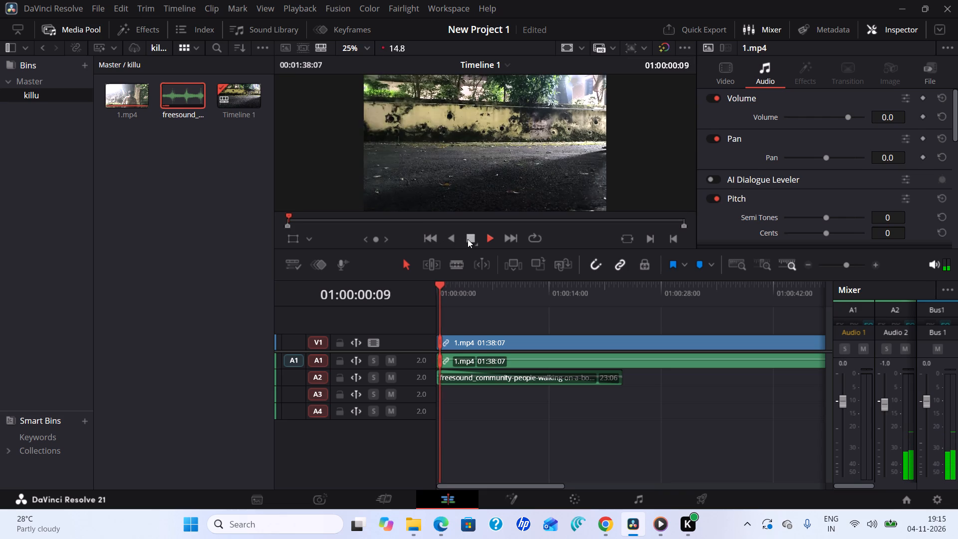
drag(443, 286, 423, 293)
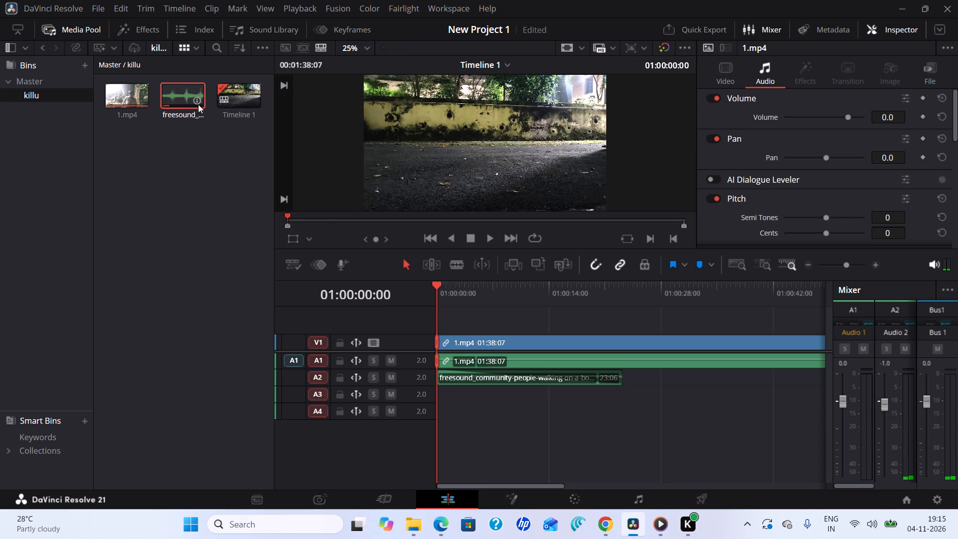
Place a fresh copy of the boardwalk walking sound from the killu bin at the start of A3.
drag(177, 94, 448, 389)
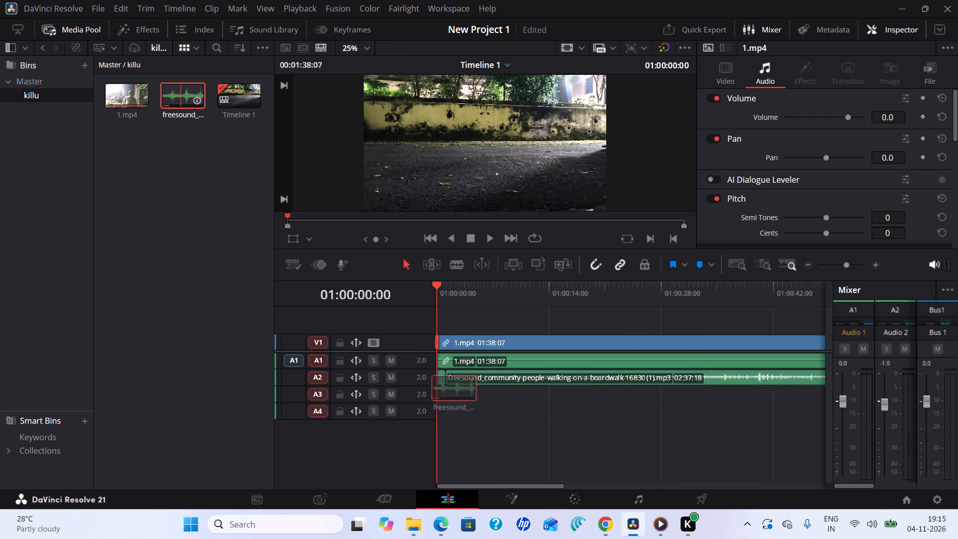
drag(448, 389, 439, 397)
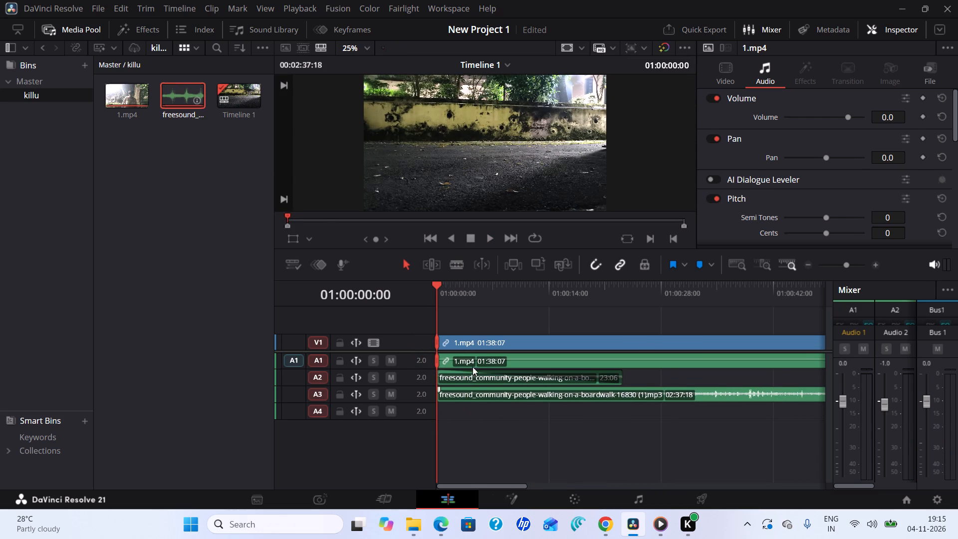
Listen from 01:00:23:06 to 01:00:36:17 and trim about 32 seconds off the start of the A3 walking clip.
drag(437, 284, 574, 338)
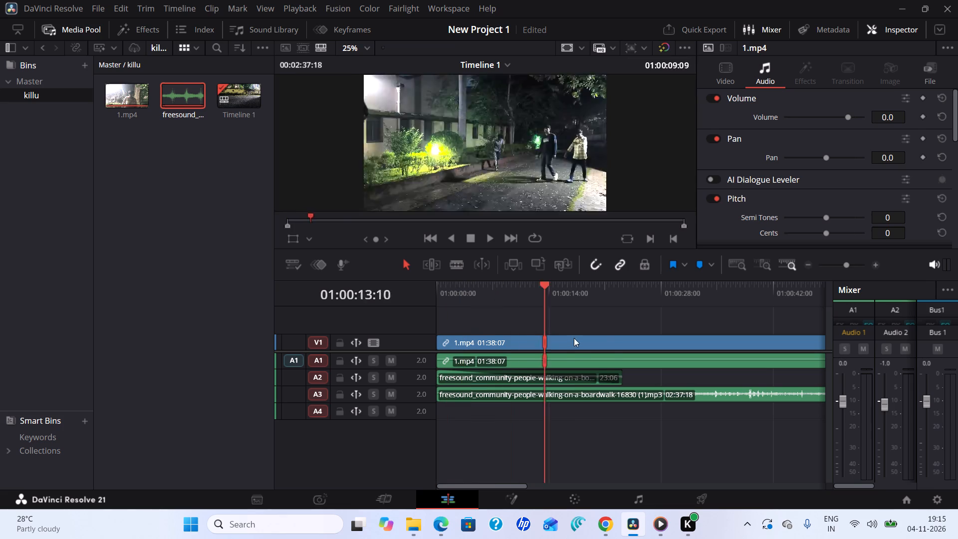
drag(574, 338, 617, 347)
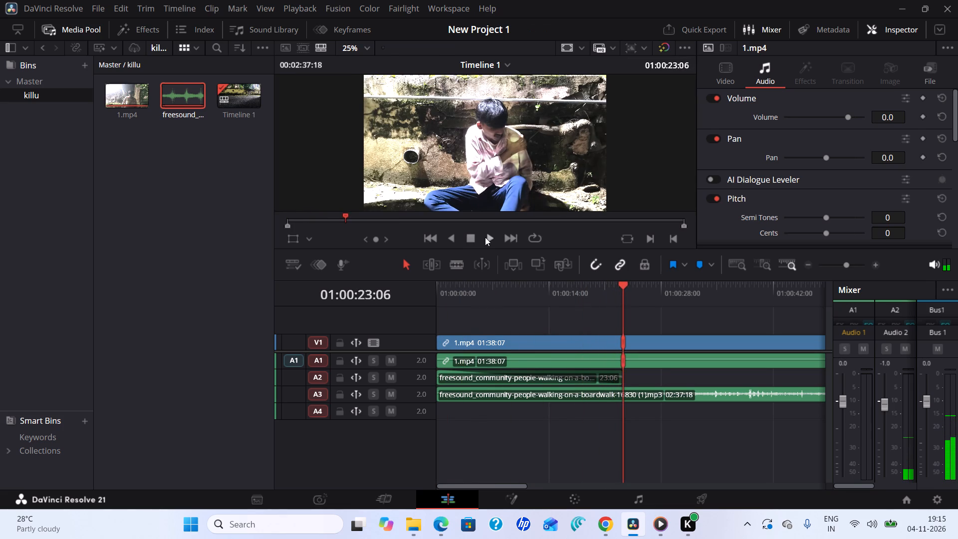
click(485, 237)
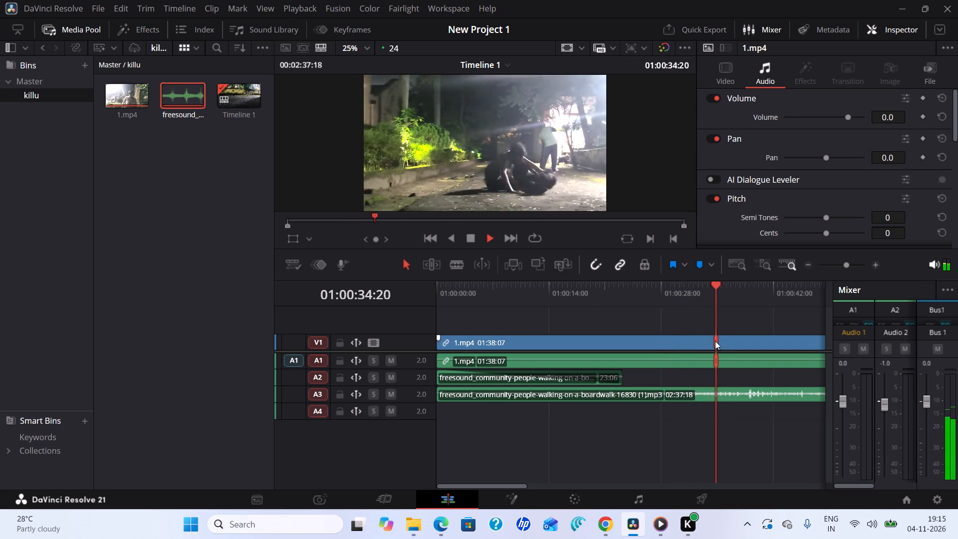
click(469, 237)
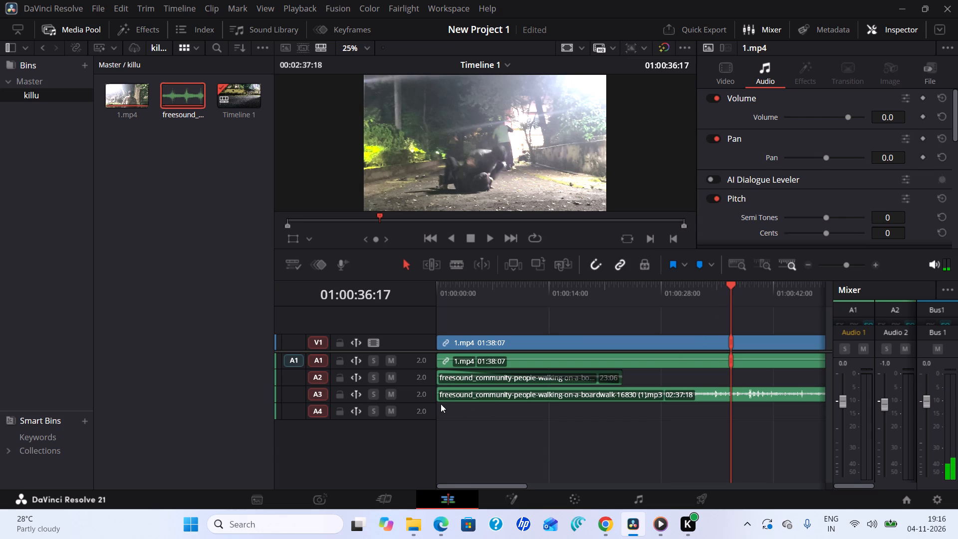
drag(437, 397, 635, 439)
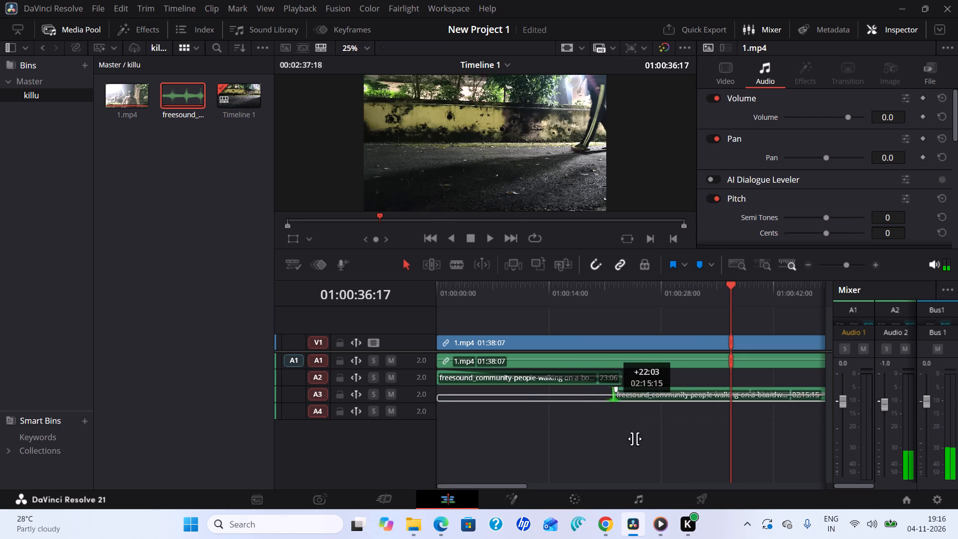
drag(635, 439, 700, 452)
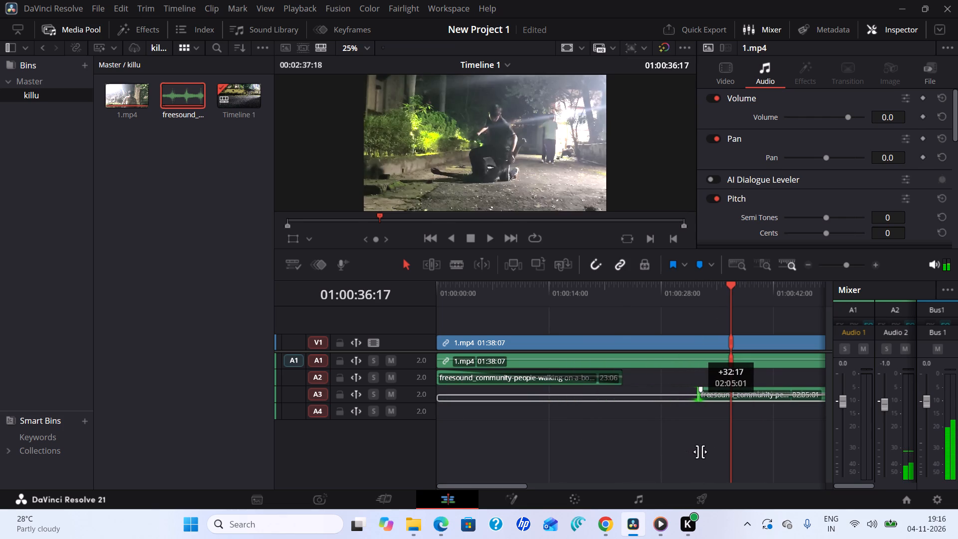
drag(700, 452, 694, 454)
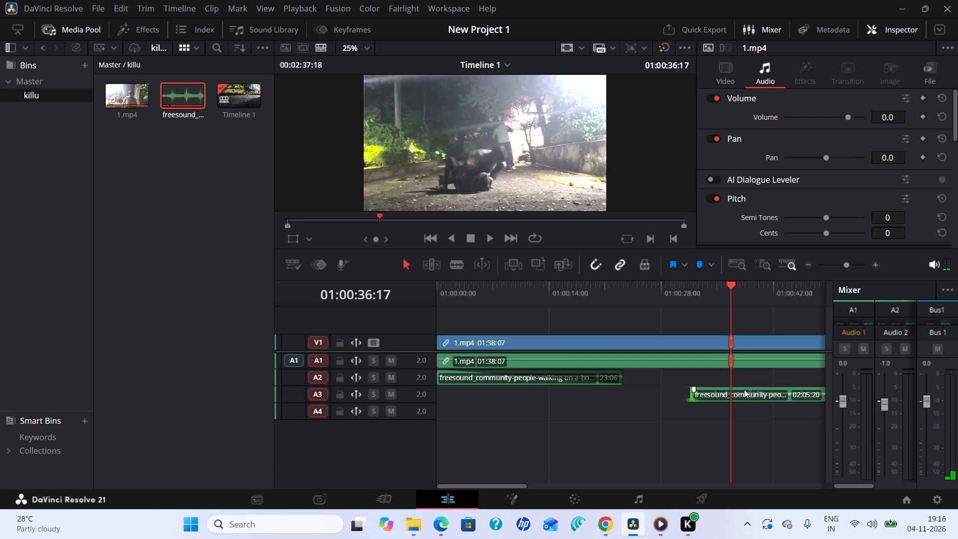
Move the trimmed walking clip earlier on A3 so it starts about 2 seconds into the timeline.
drag(744, 389, 504, 389)
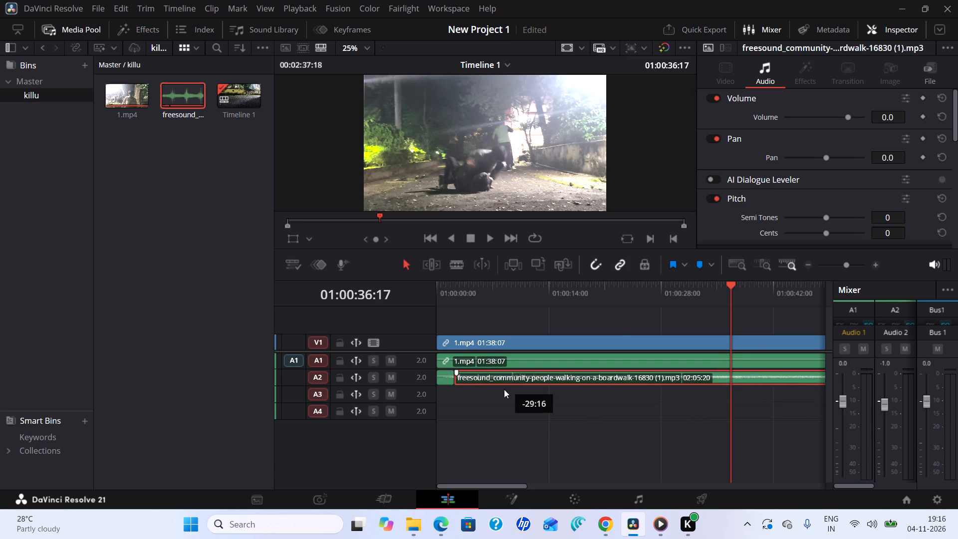
drag(504, 389, 503, 397)
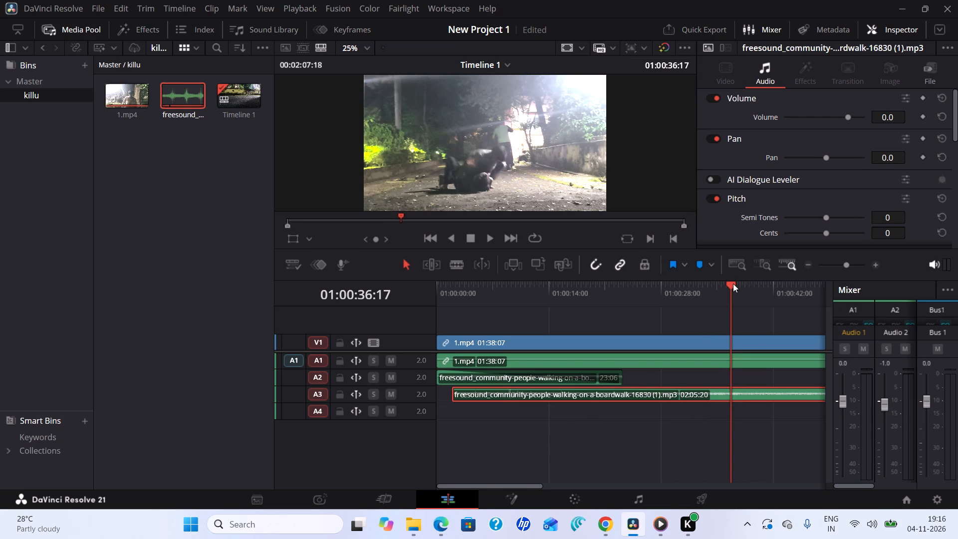
Play back the walking sounds against the video from the timeline start, and again from 01:00:01:22.
drag(733, 282, 440, 289)
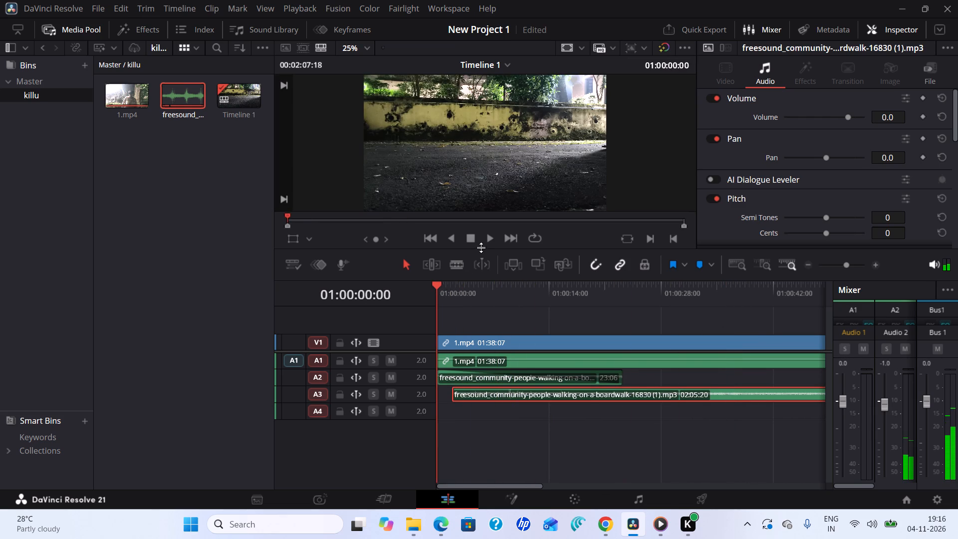
click(489, 238)
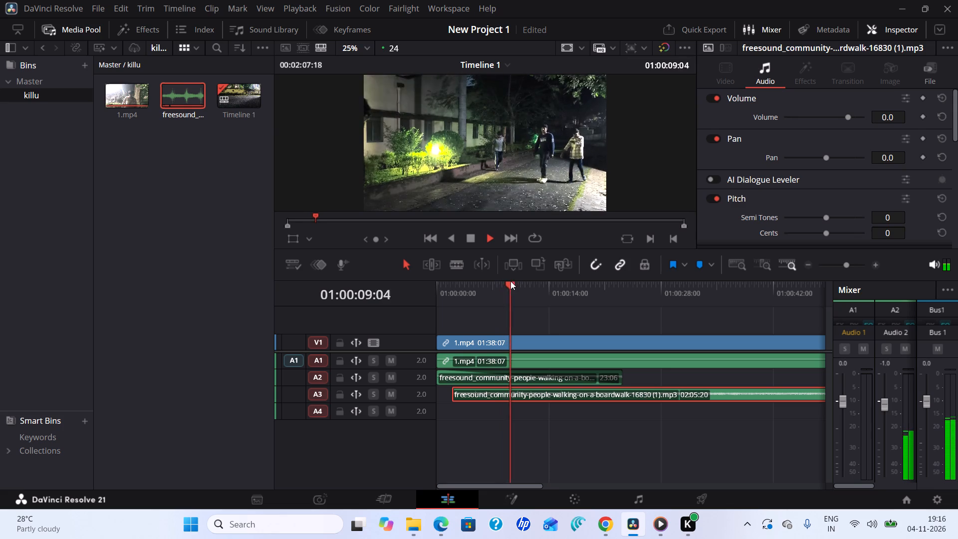
click(472, 237)
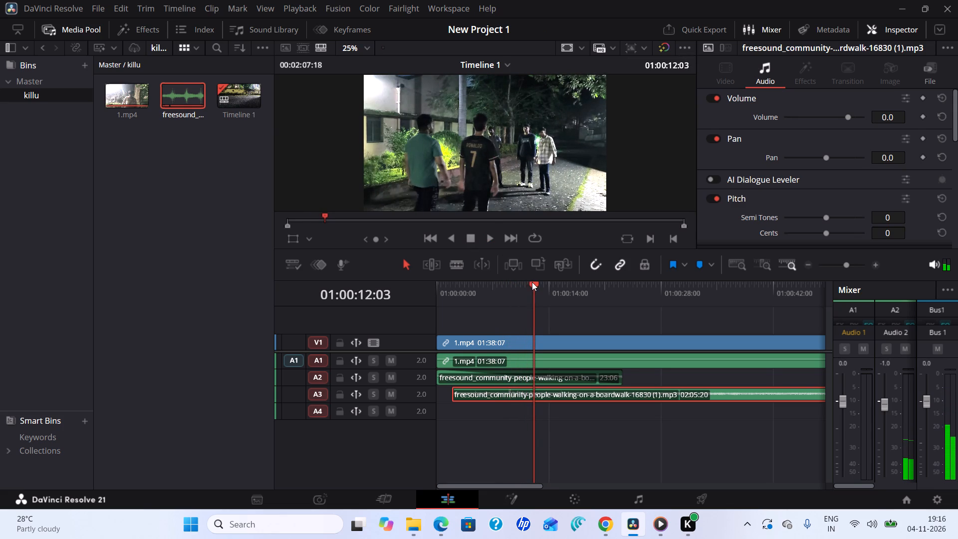
drag(532, 282, 456, 282)
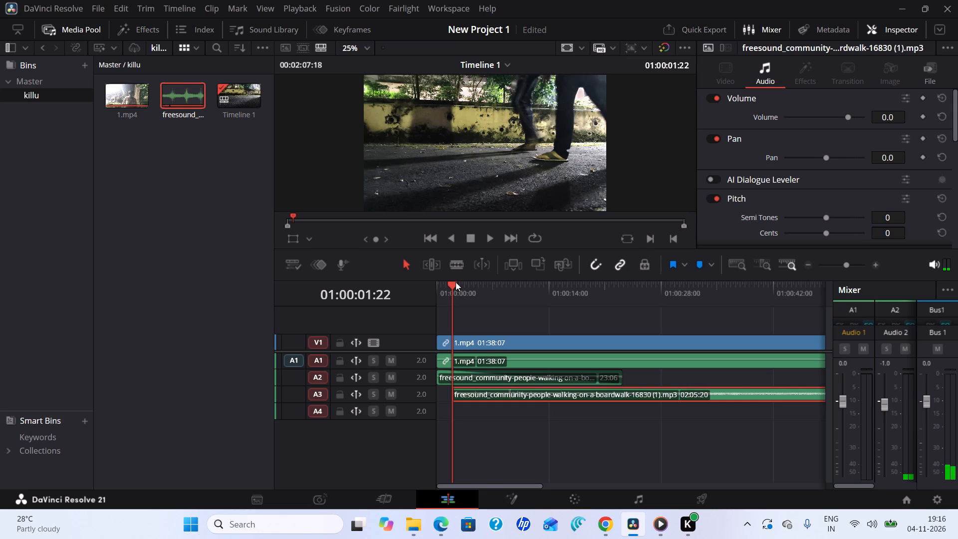
click(472, 236)
click(491, 236)
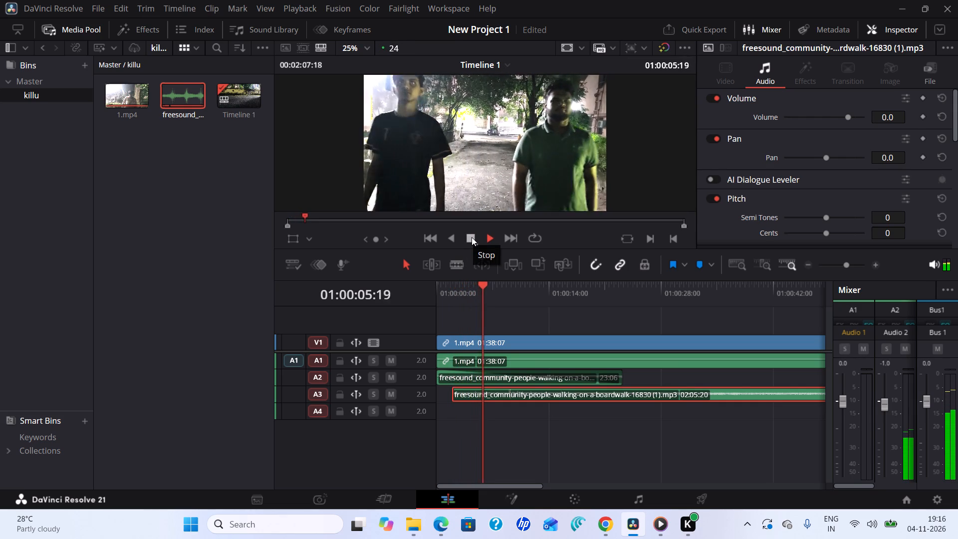
click(472, 237)
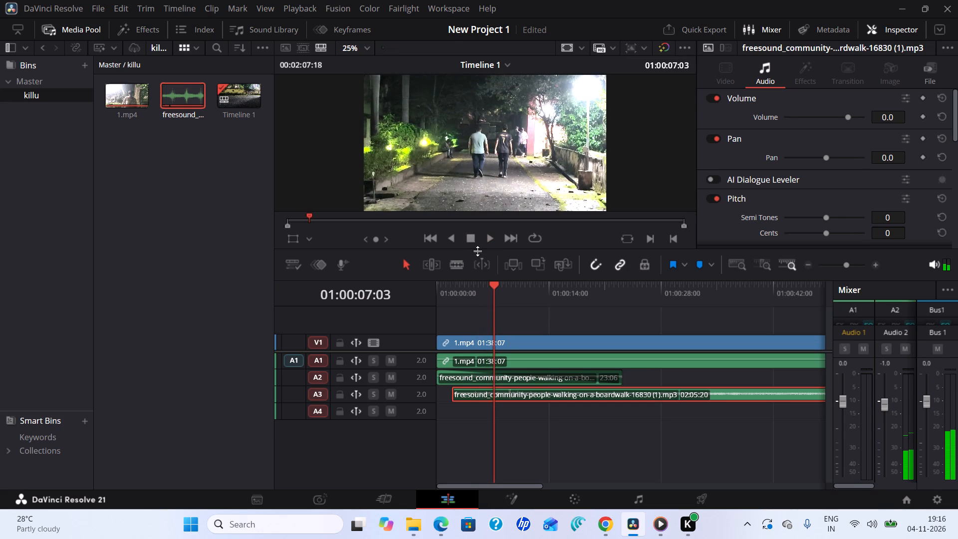
Find the shot change just after 01:00:06:00 and split the A3 walking clip there at 01:00:06:09.
drag(845, 264, 846, 264)
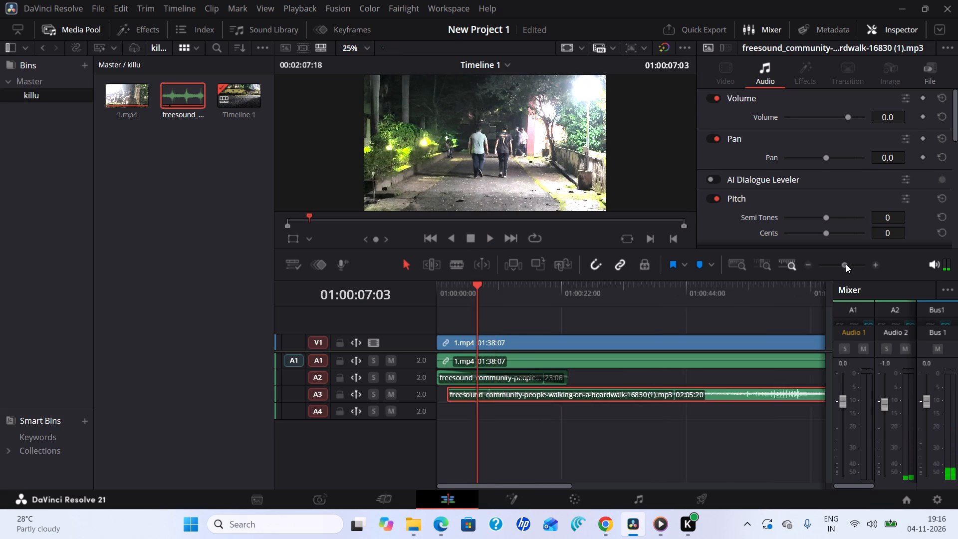
drag(846, 264, 850, 264)
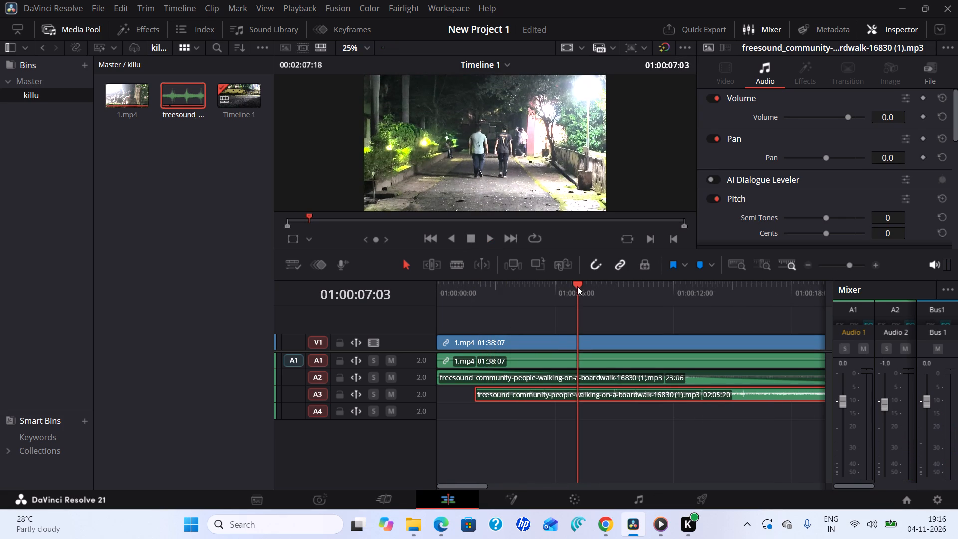
drag(577, 286, 482, 296)
click(488, 235)
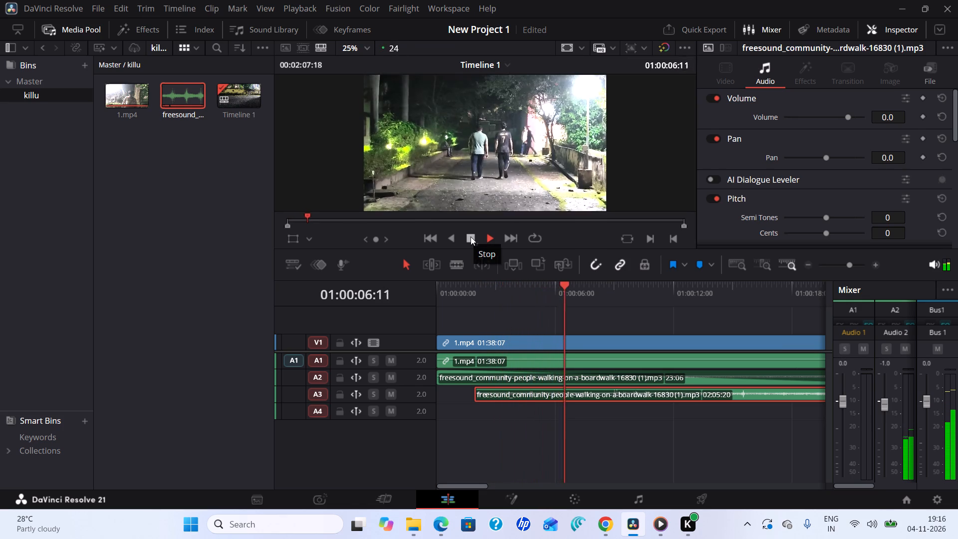
click(471, 237)
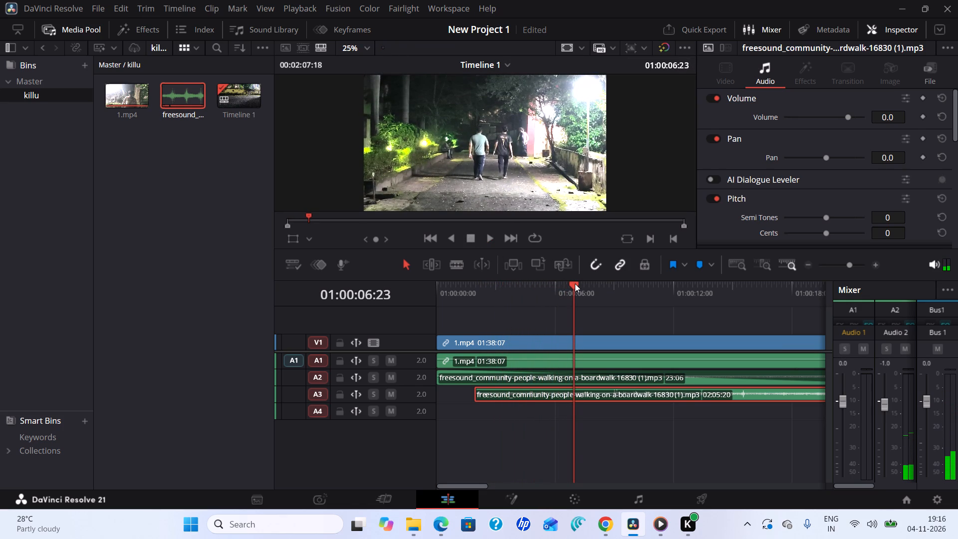
drag(575, 283, 571, 288)
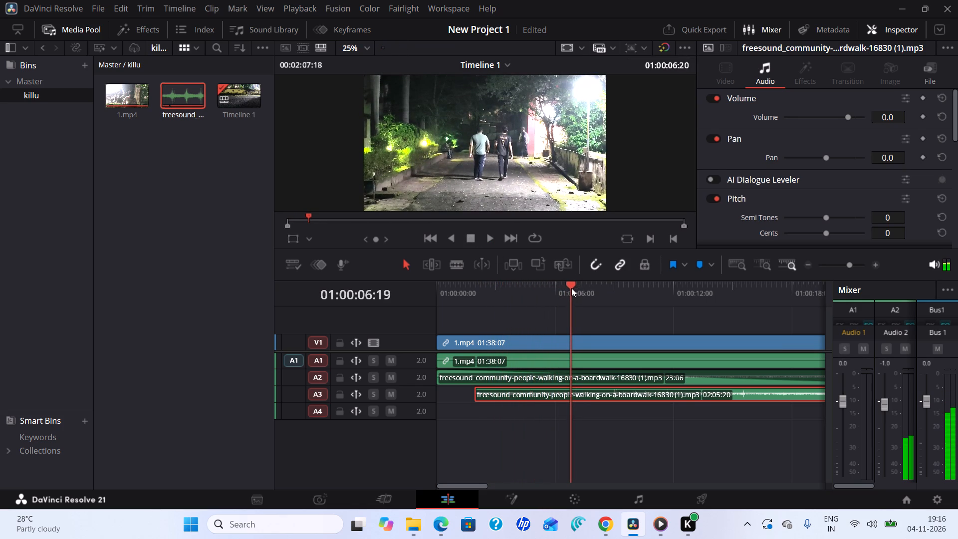
drag(571, 288, 564, 289)
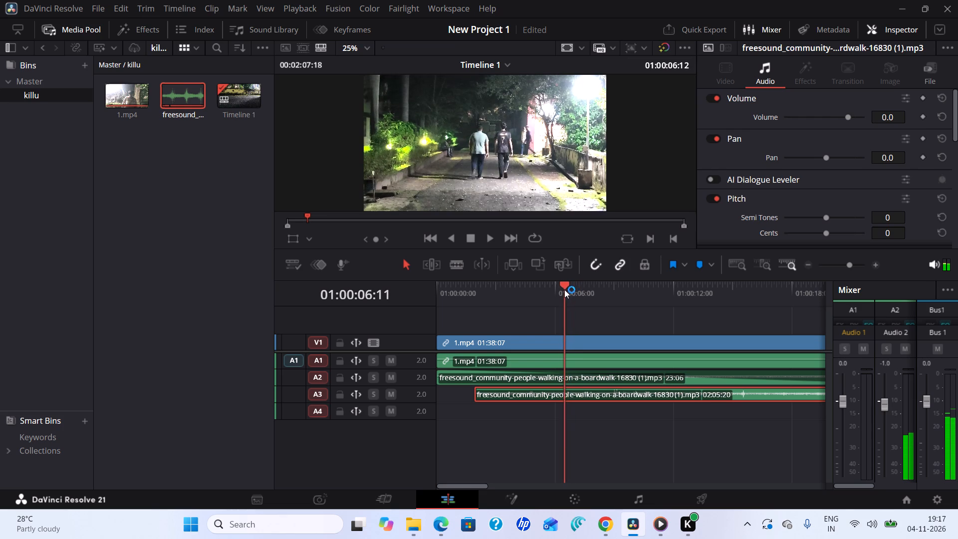
drag(564, 289, 561, 291)
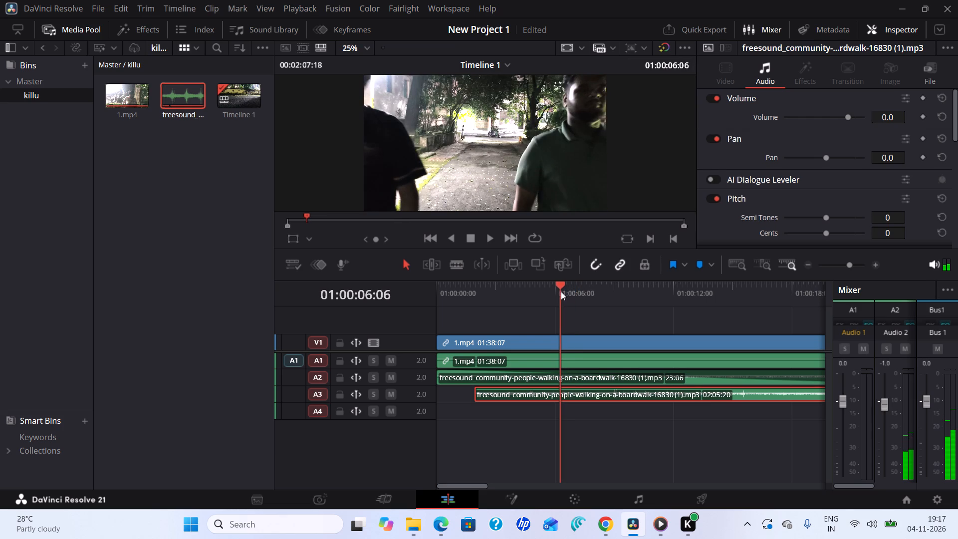
drag(561, 291, 563, 294)
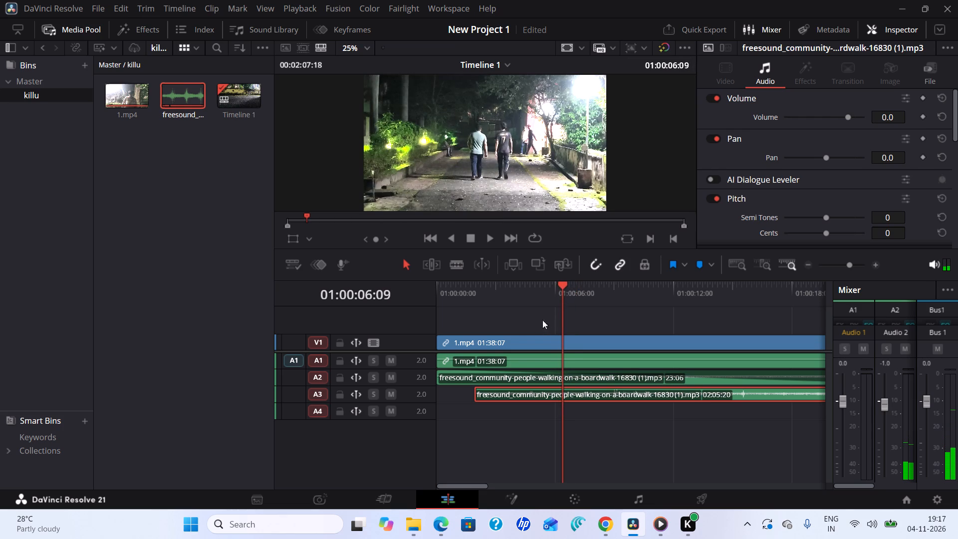
click(456, 263)
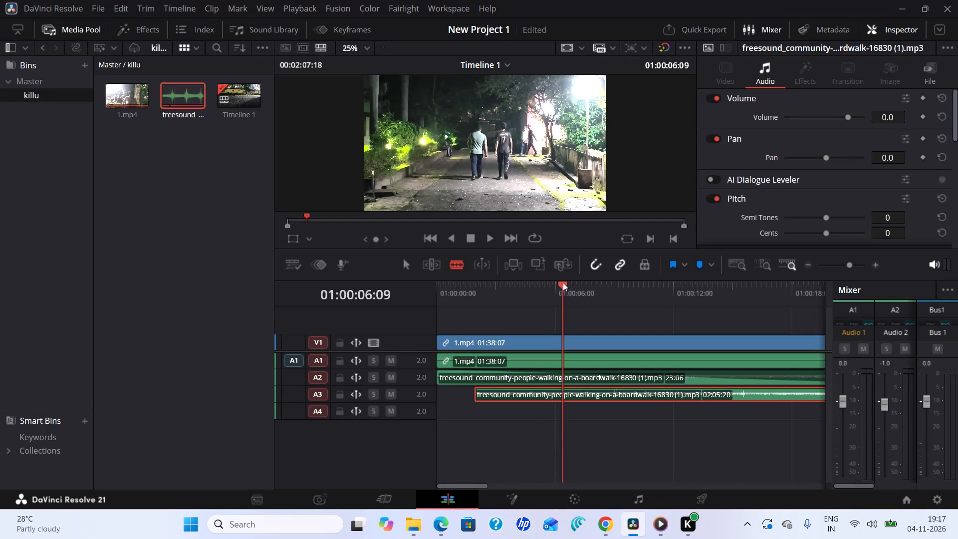
click(463, 263)
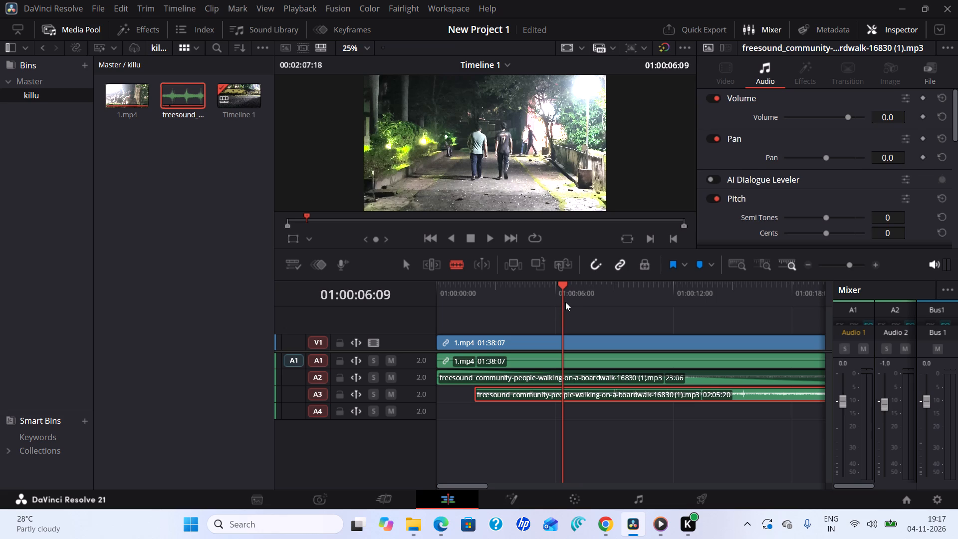
click(562, 398)
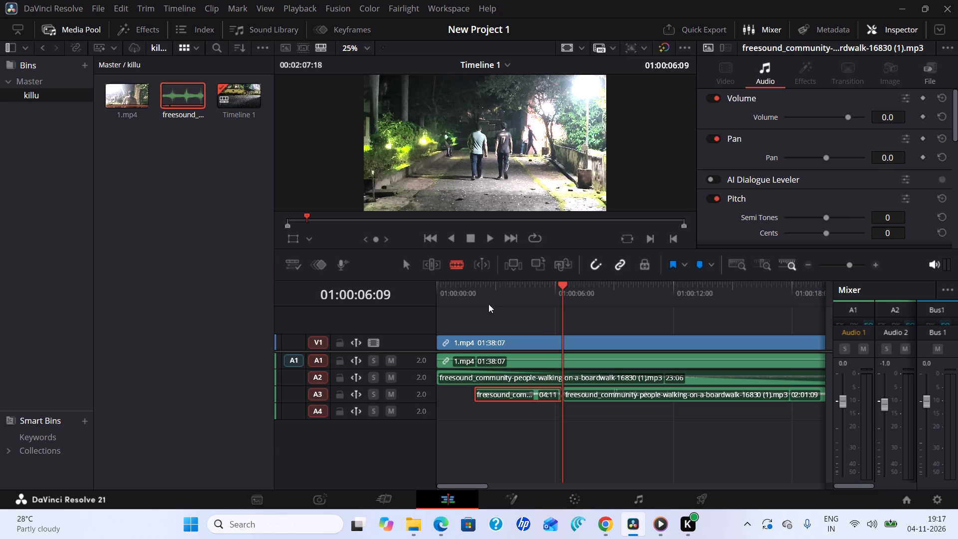
click(457, 264)
click(407, 262)
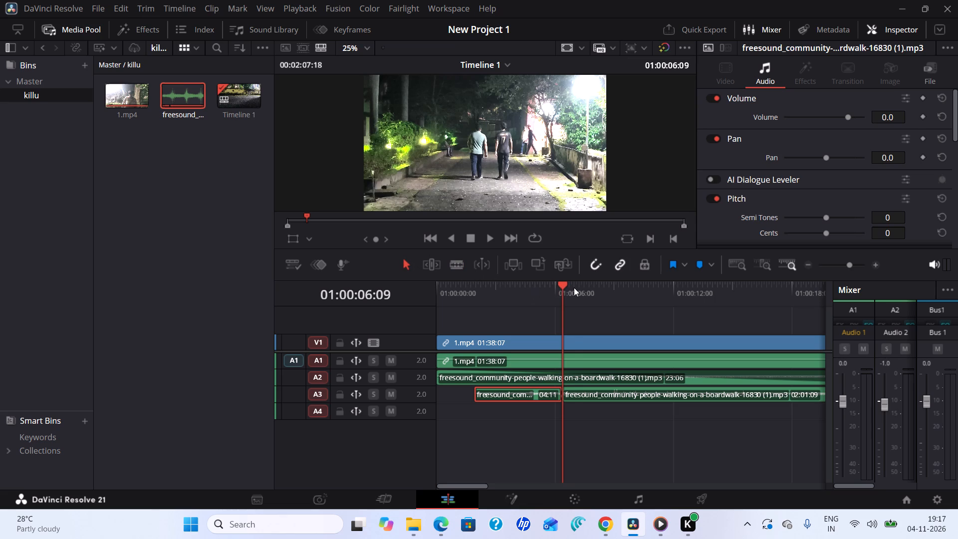
Play back across the A3 split to about 01:00:09:02 and examine the next shot change around 01:00:08:12.
click(574, 287)
drag(566, 289, 422, 294)
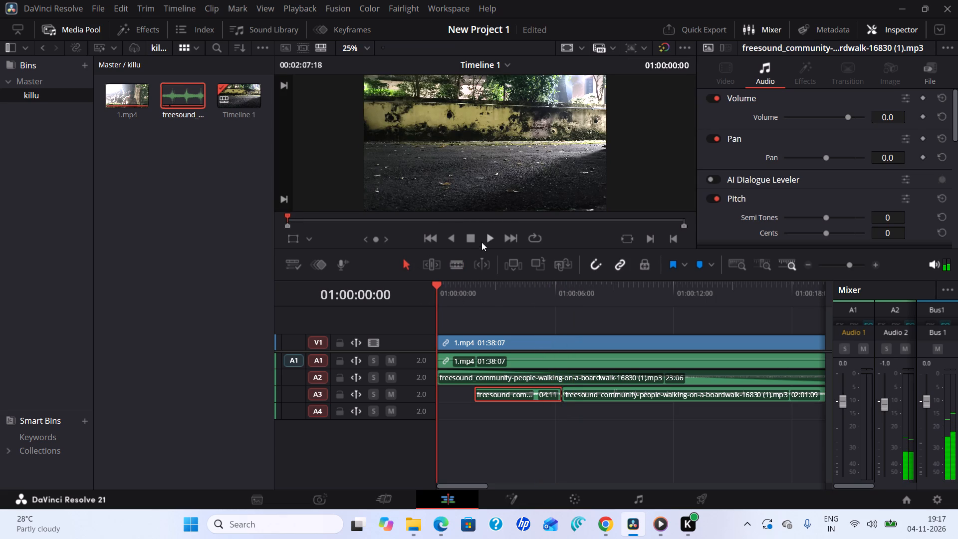
drag(437, 284, 495, 317)
click(490, 236)
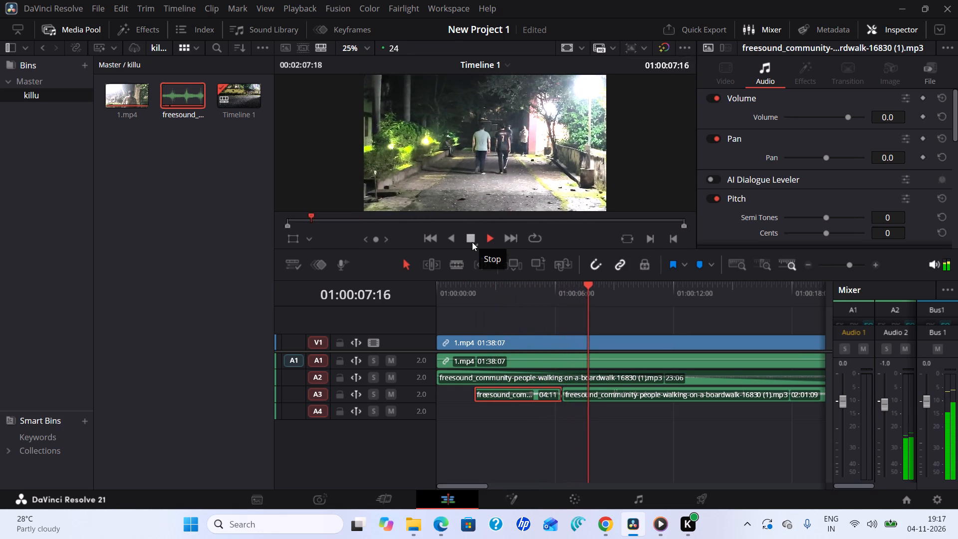
click(472, 239)
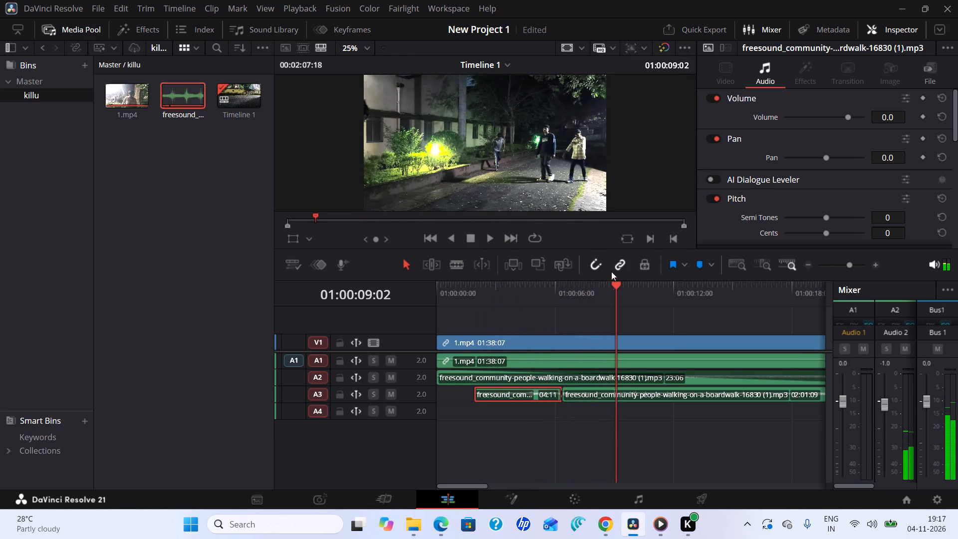
drag(618, 283, 612, 288)
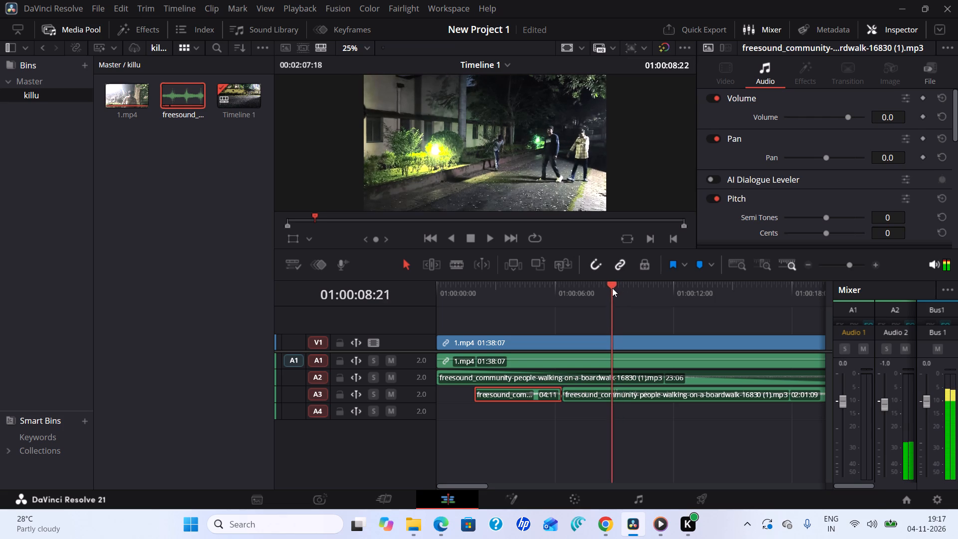
drag(612, 288, 604, 290)
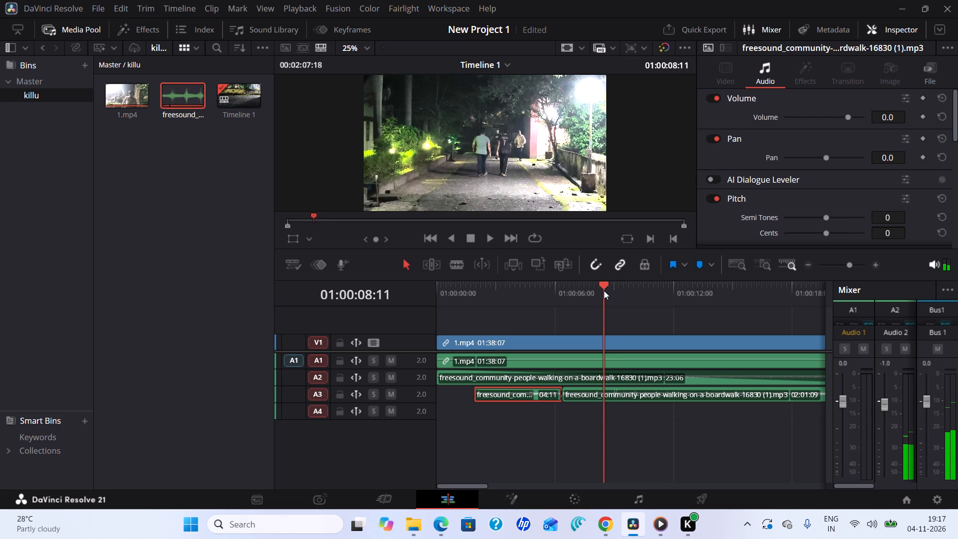
drag(604, 290, 607, 292)
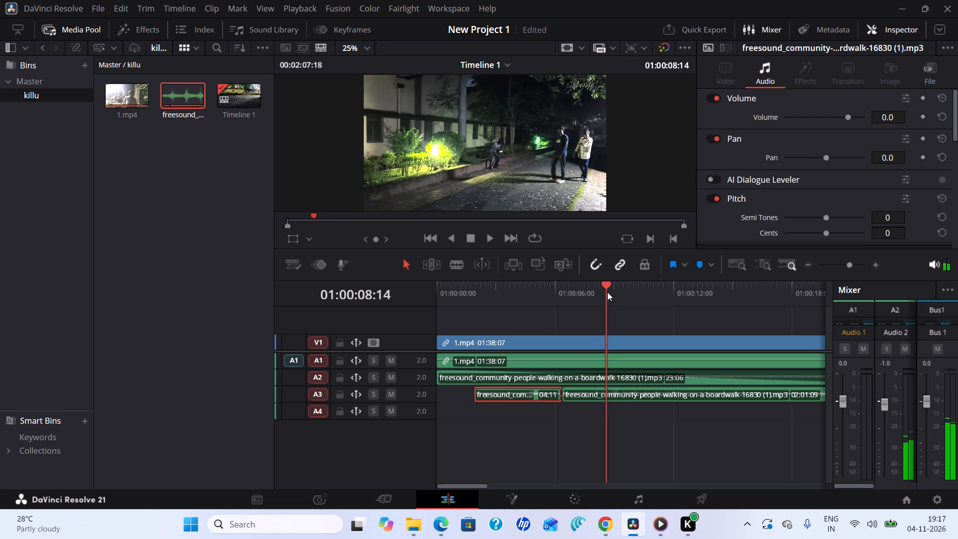
drag(607, 292, 605, 294)
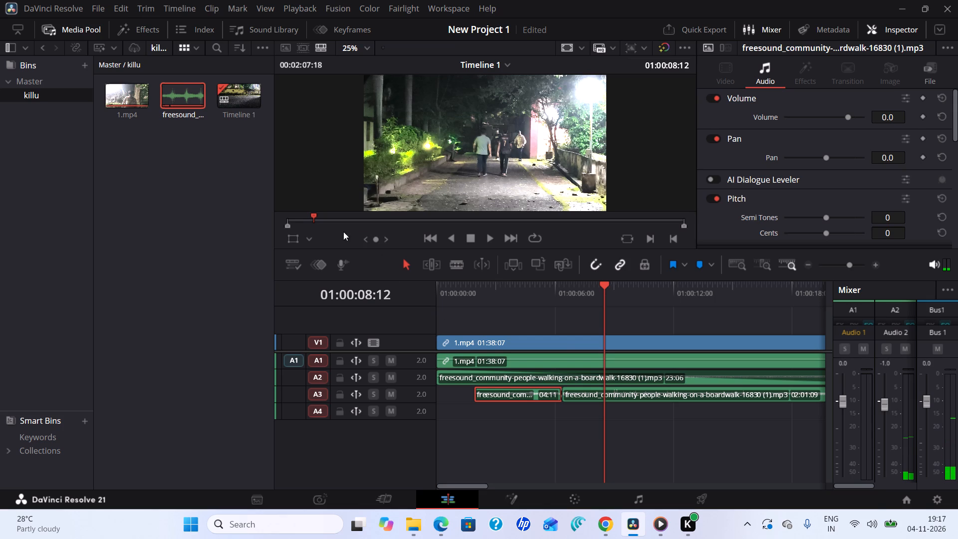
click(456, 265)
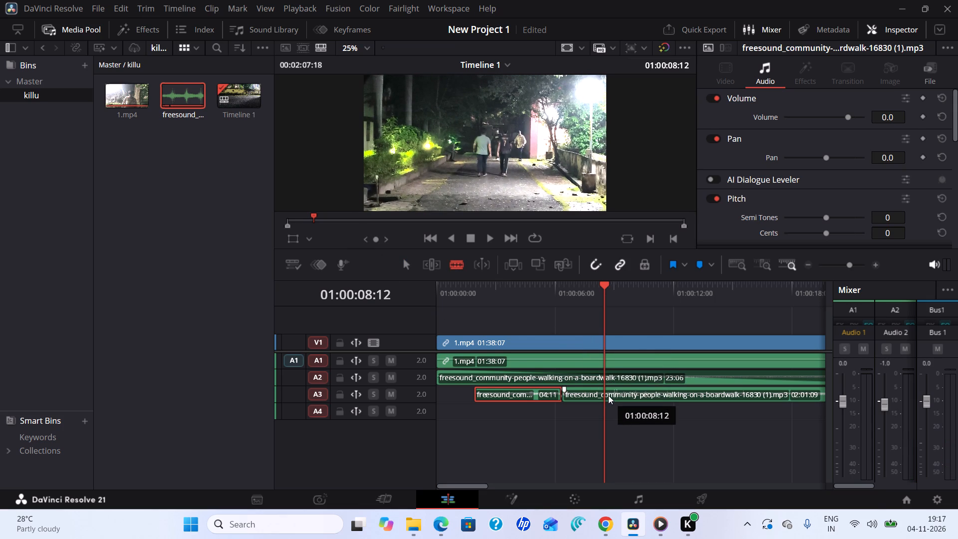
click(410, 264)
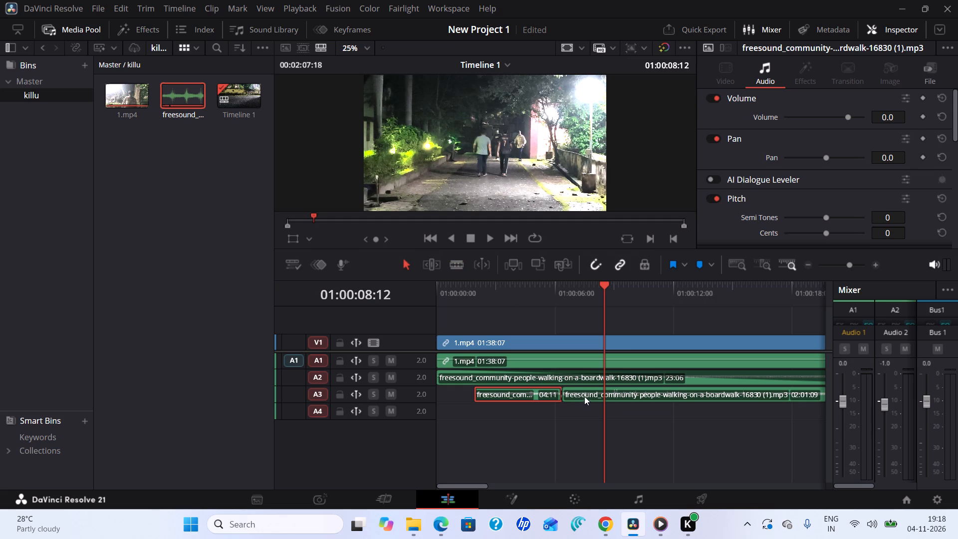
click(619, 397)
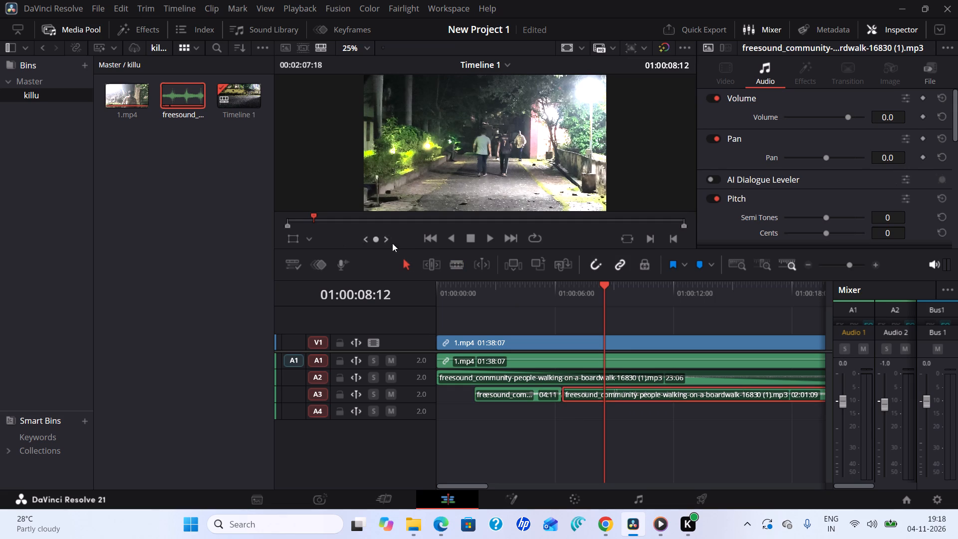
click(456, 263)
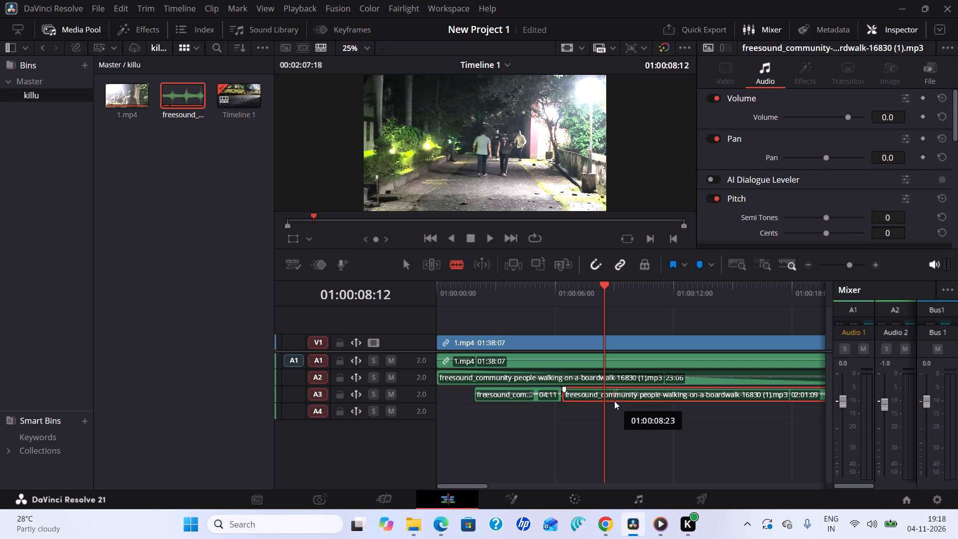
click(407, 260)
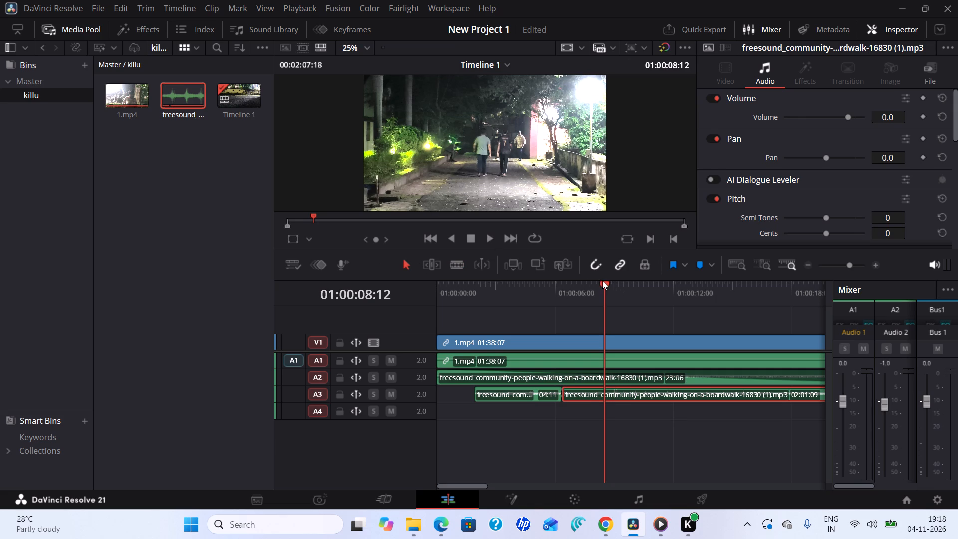
Find the exact shot change near 01:00:08:12 and split the A3 walking clip there at 01:00:08:14.
drag(602, 281, 607, 289)
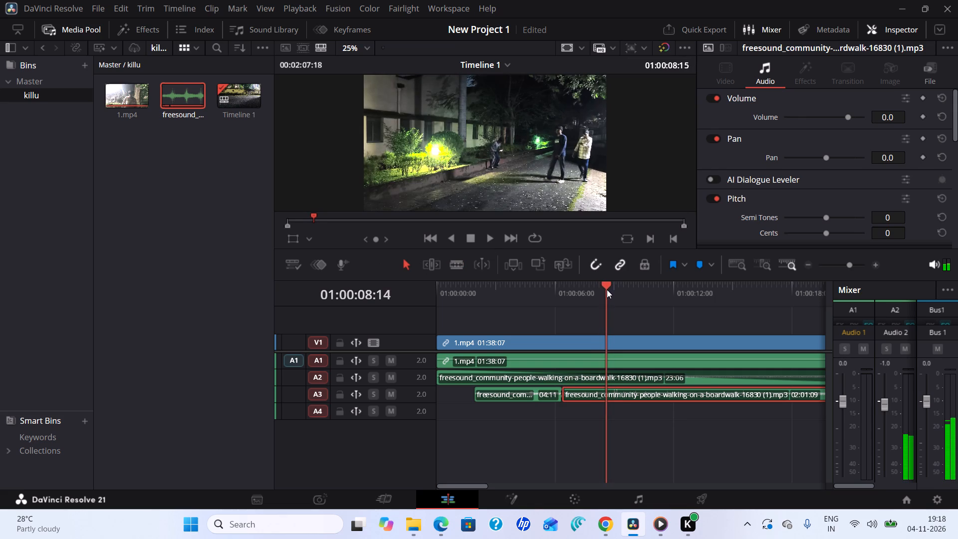
drag(607, 289, 604, 292)
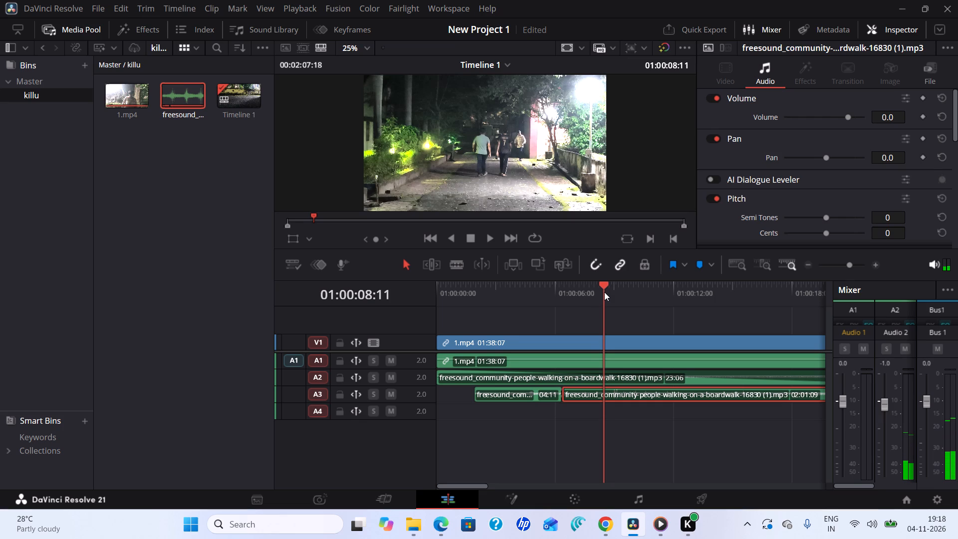
drag(604, 292, 606, 292)
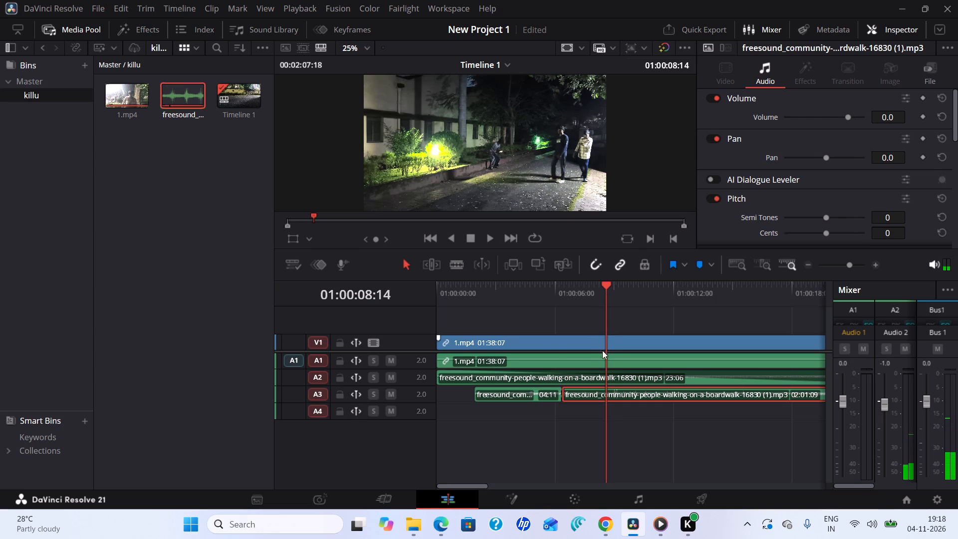
click(457, 264)
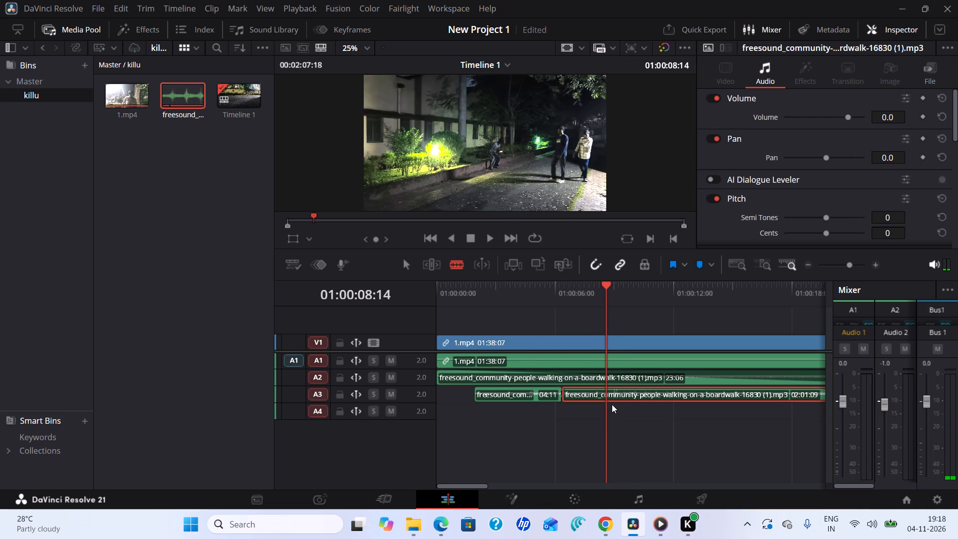
click(606, 399)
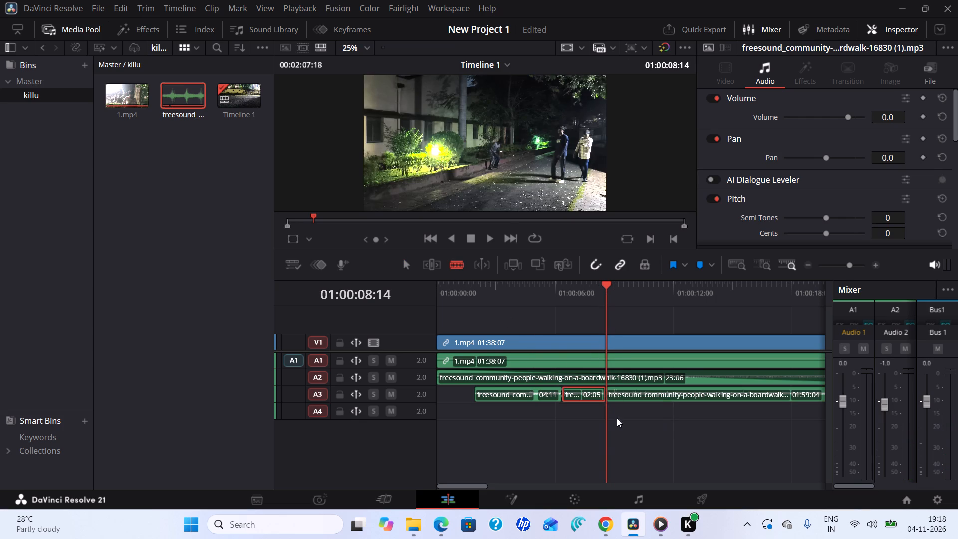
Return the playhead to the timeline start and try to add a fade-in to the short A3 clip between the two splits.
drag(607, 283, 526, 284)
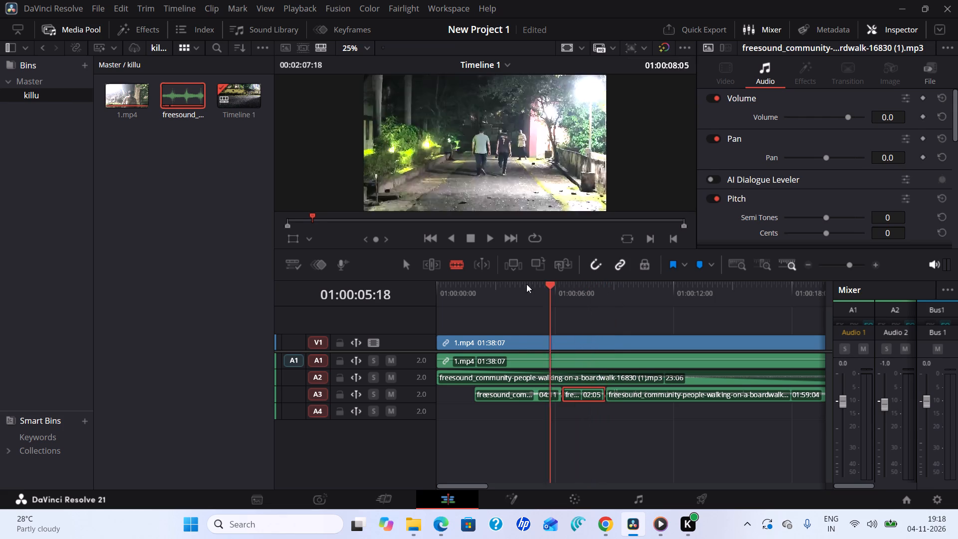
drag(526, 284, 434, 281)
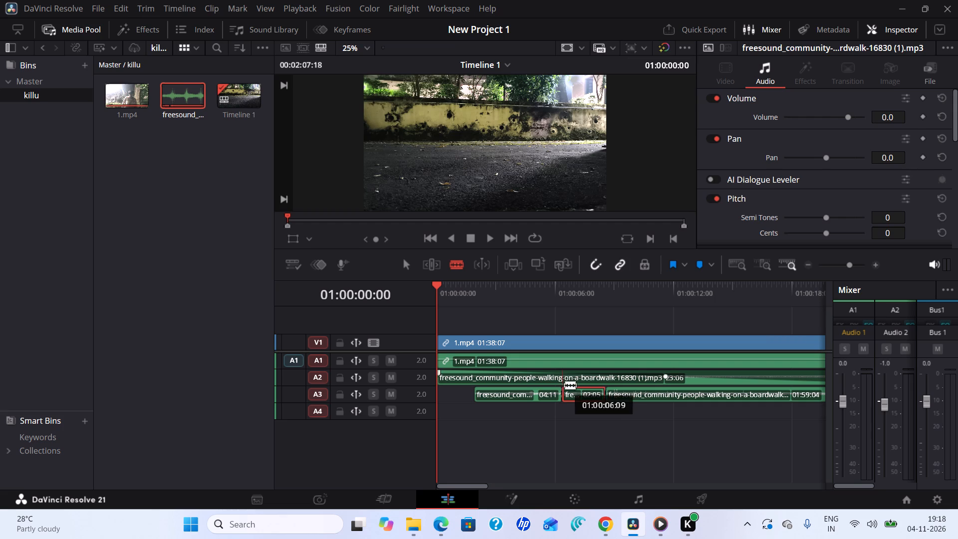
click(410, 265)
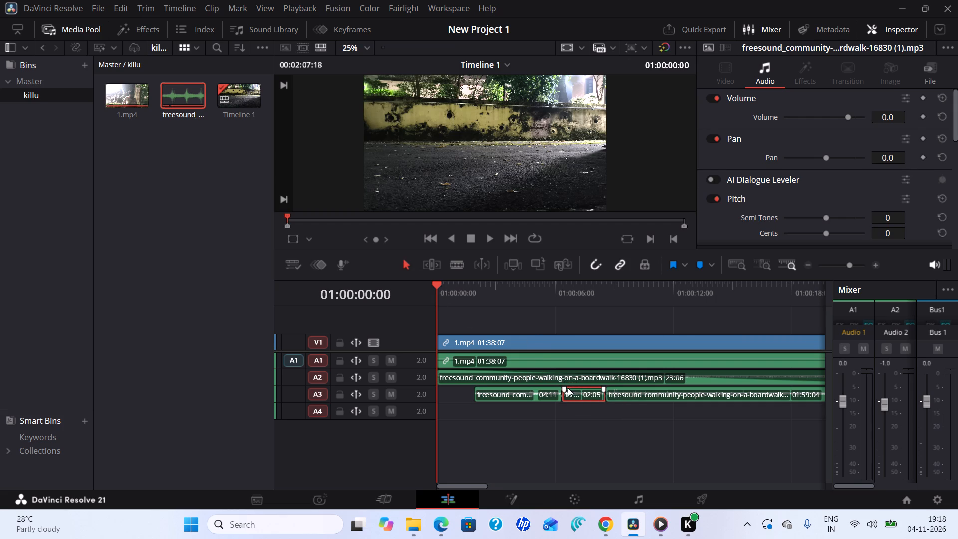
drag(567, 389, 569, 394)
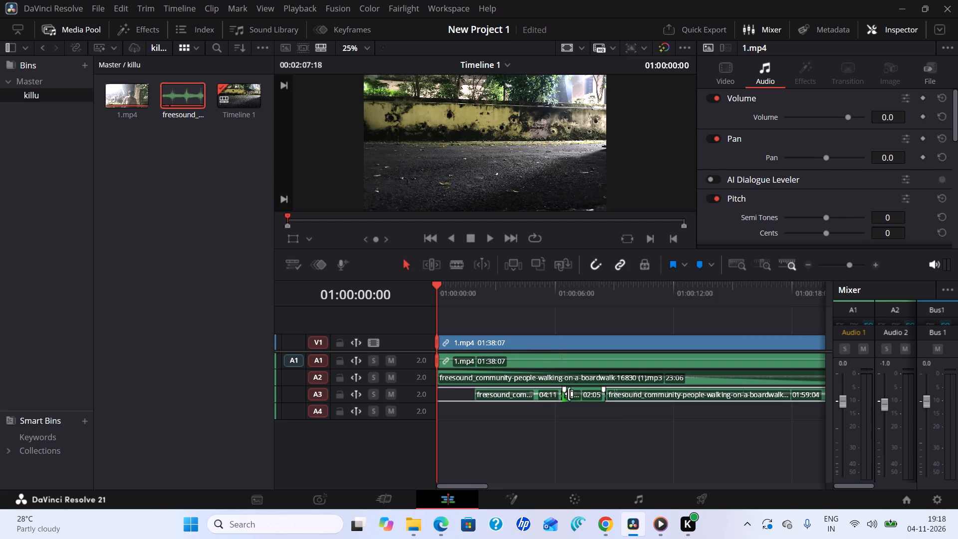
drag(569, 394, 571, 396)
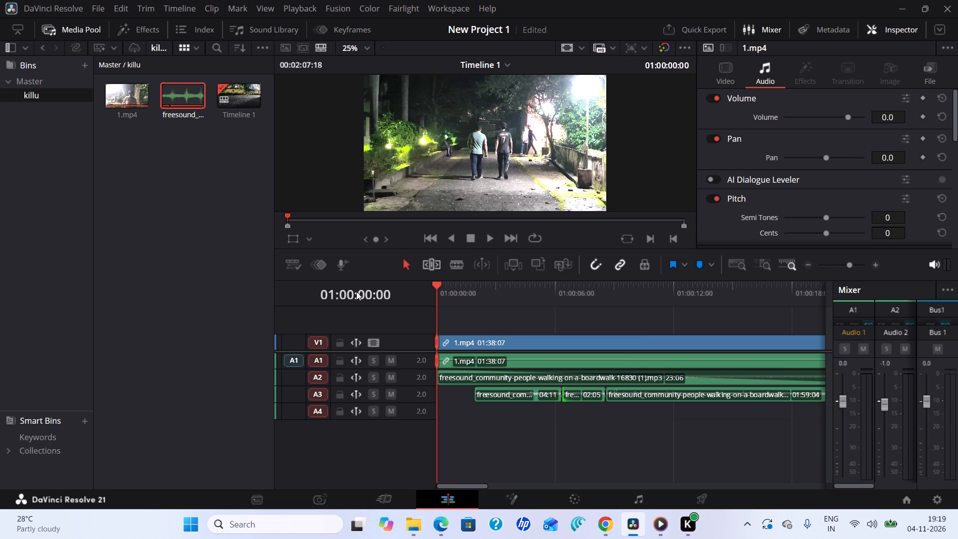
Make the audio tracks slightly taller and add a fade-in across most of the short A3 clip between the two splits.
click(300, 263)
drag(348, 316, 349, 318)
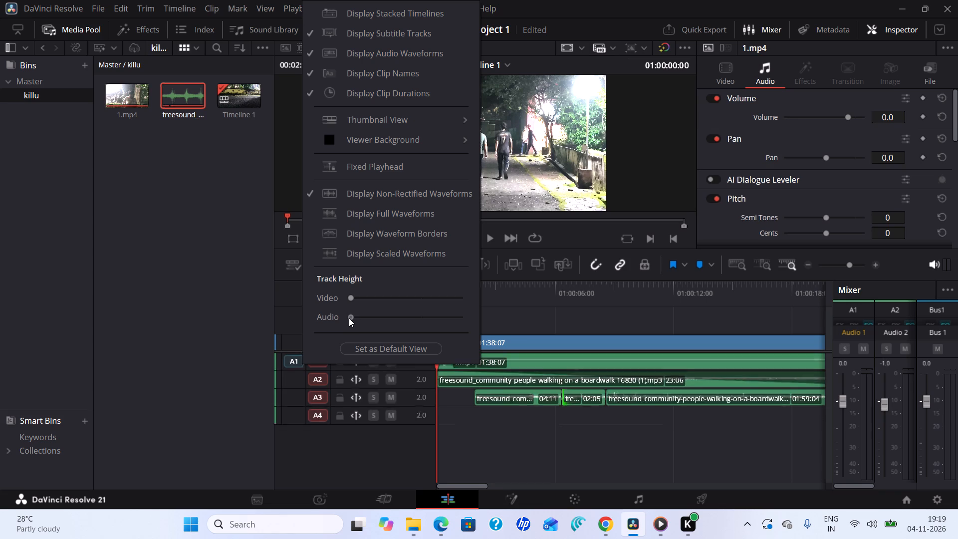
drag(349, 318, 354, 319)
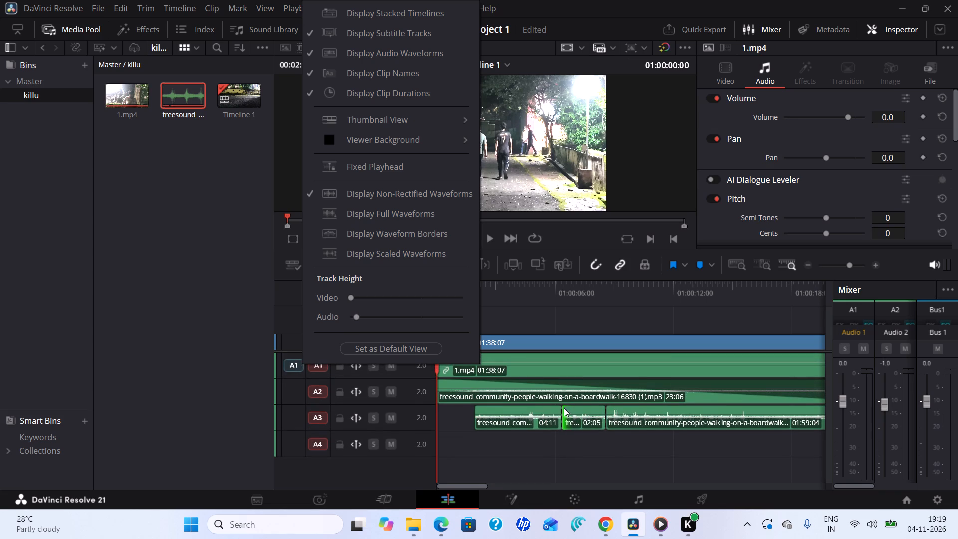
click(543, 307)
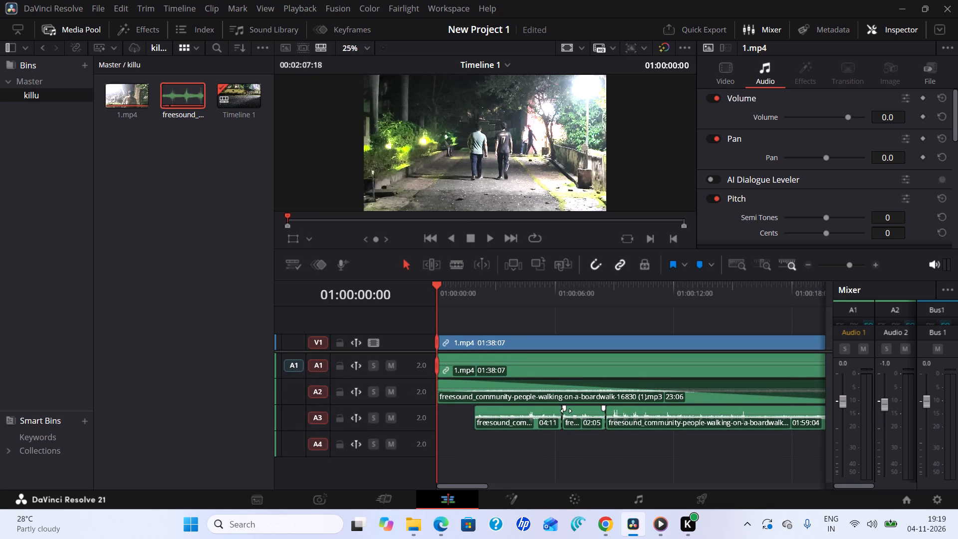
drag(568, 409, 572, 416)
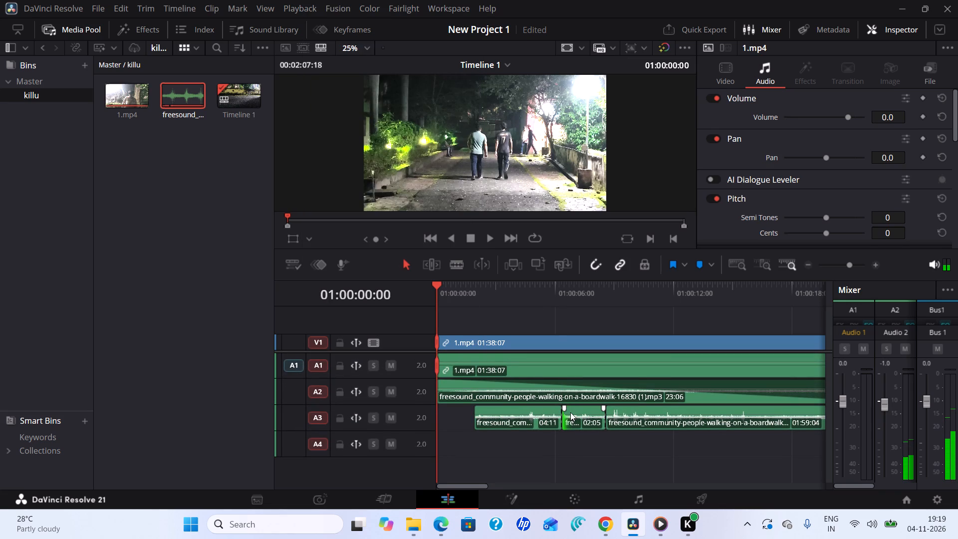
drag(567, 407, 574, 415)
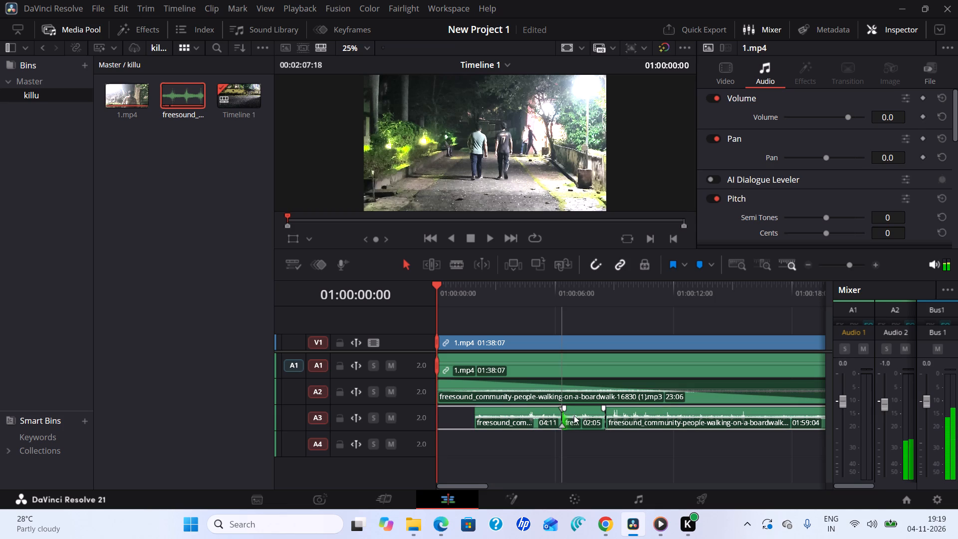
drag(574, 415, 571, 416)
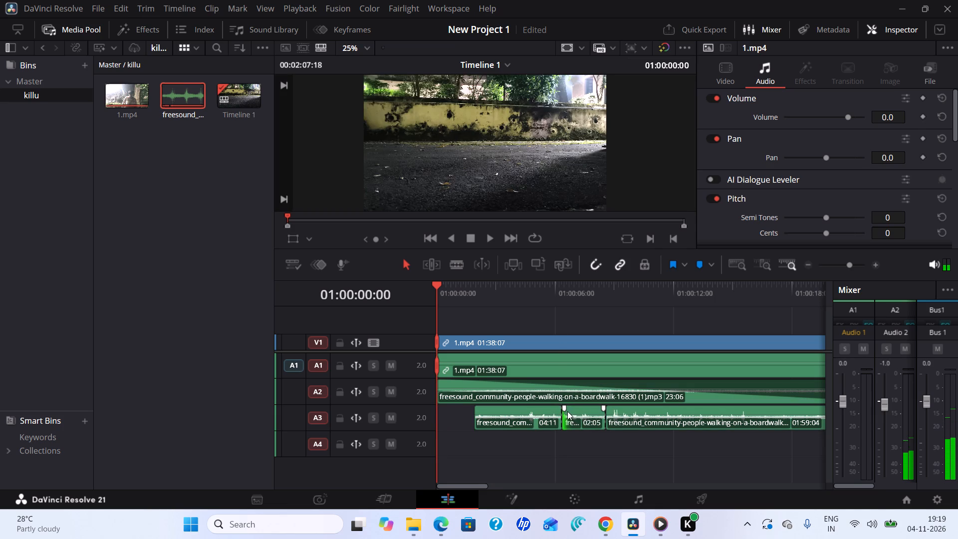
drag(564, 408, 575, 420)
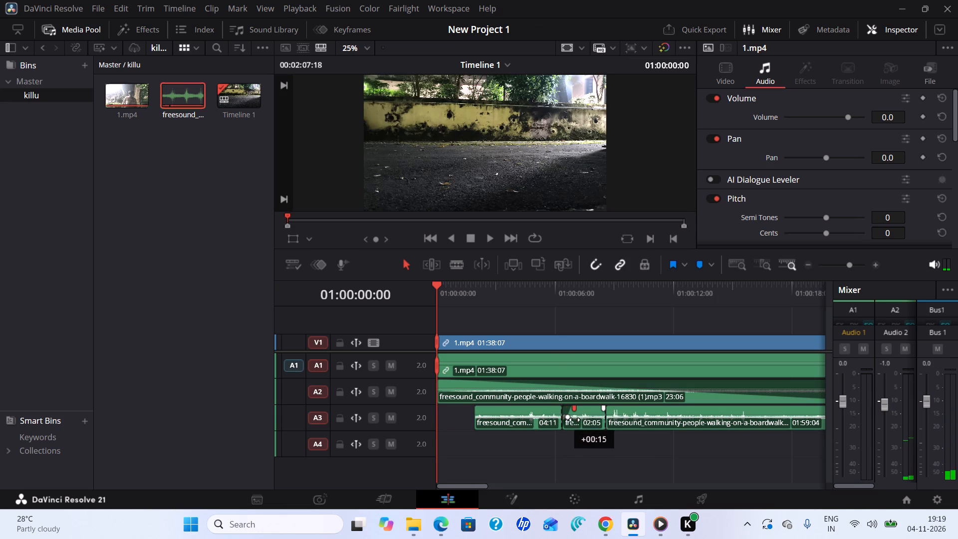
drag(575, 420, 590, 464)
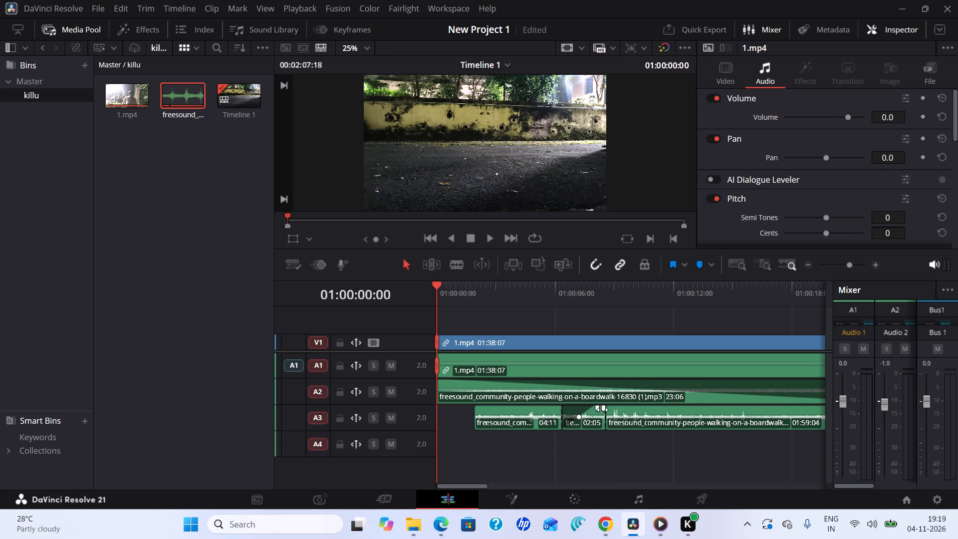
Enlarge the audio tracks further and extend the short A3 clip's fade-in to the clip's end.
drag(600, 409, 593, 422)
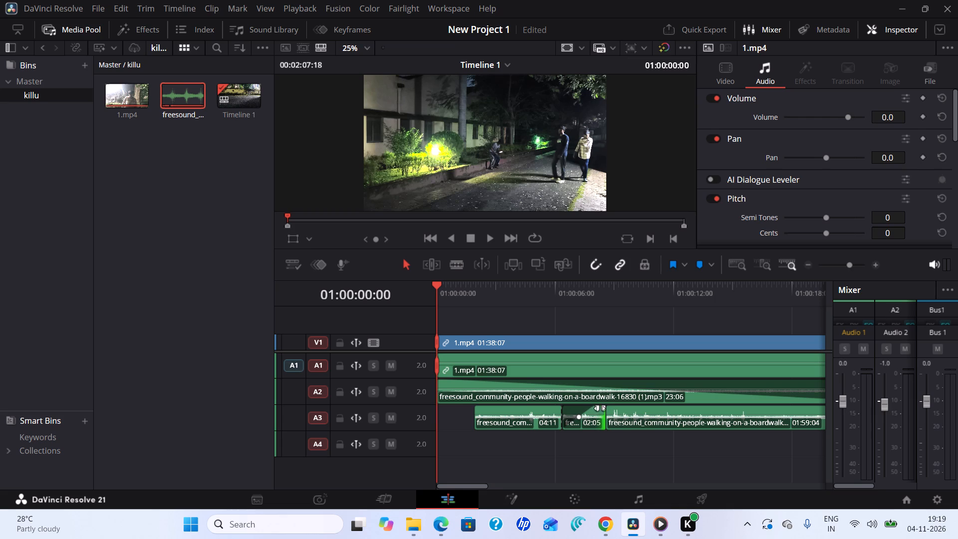
drag(601, 408, 602, 413)
drag(594, 407, 598, 414)
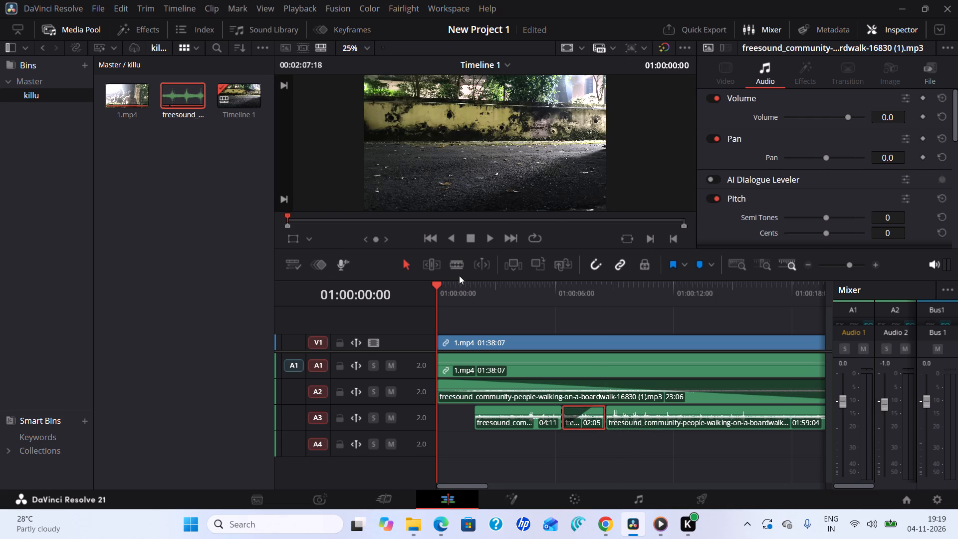
click(298, 261)
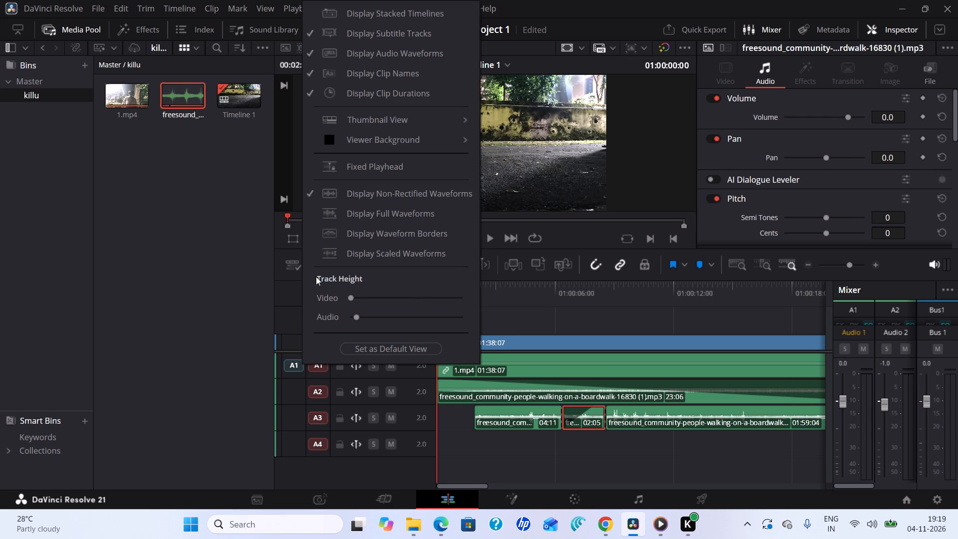
drag(354, 316, 365, 322)
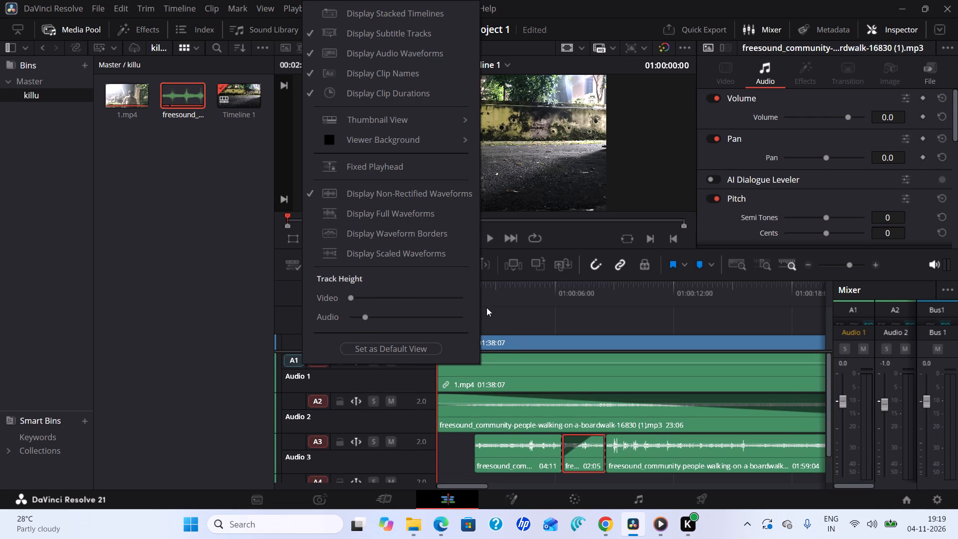
click(510, 296)
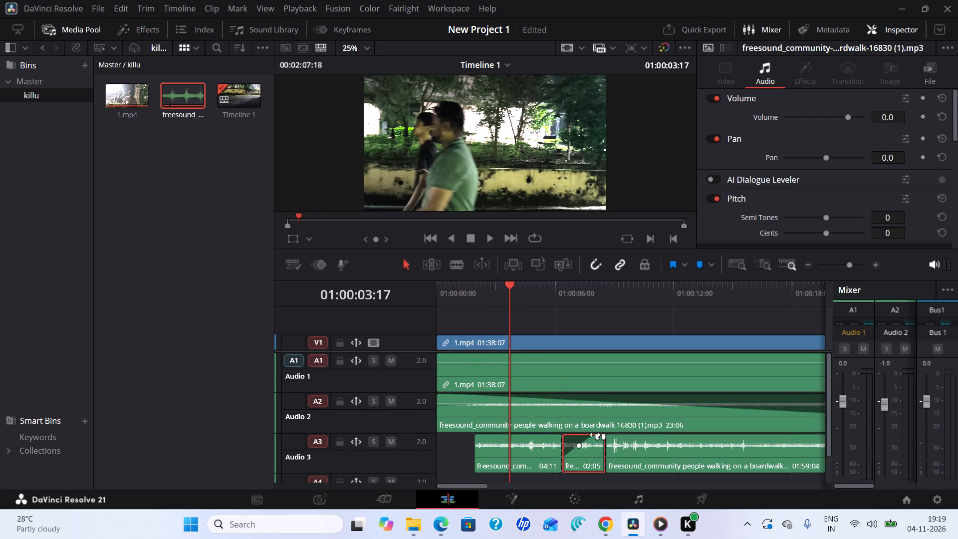
drag(595, 436, 607, 448)
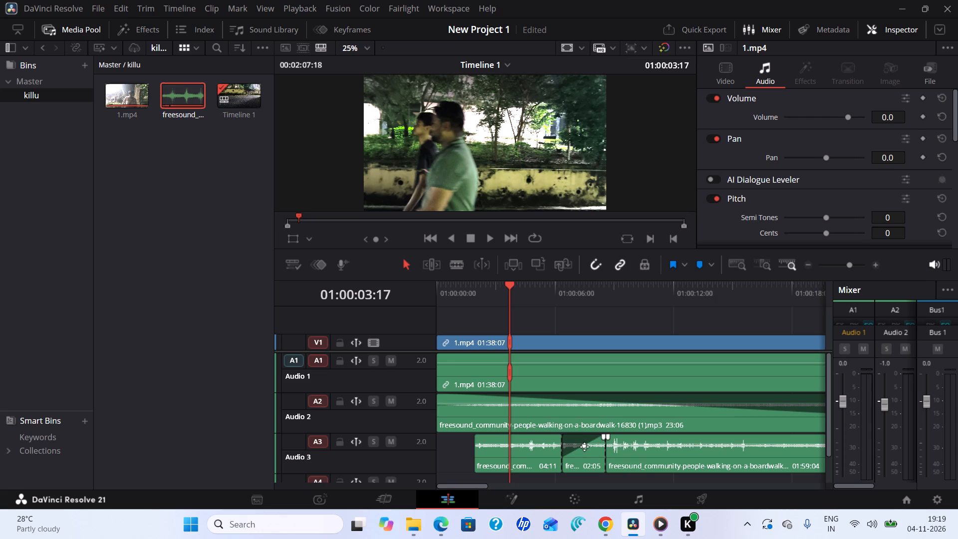
Bend the short A3 clip's fade-in curve downward so its volume rises slowly at first and steeply near the end.
drag(588, 449, 596, 458)
drag(596, 458, 585, 491)
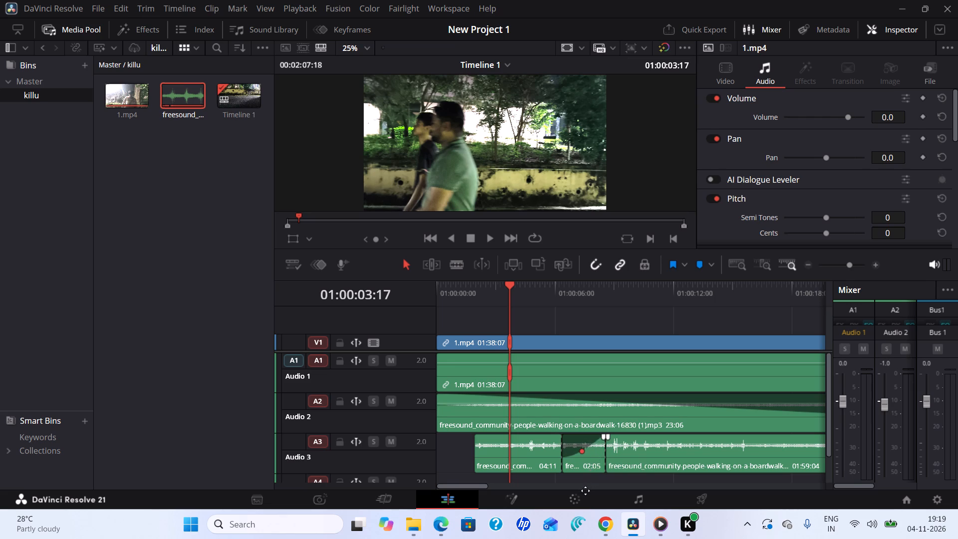
drag(585, 491, 593, 498)
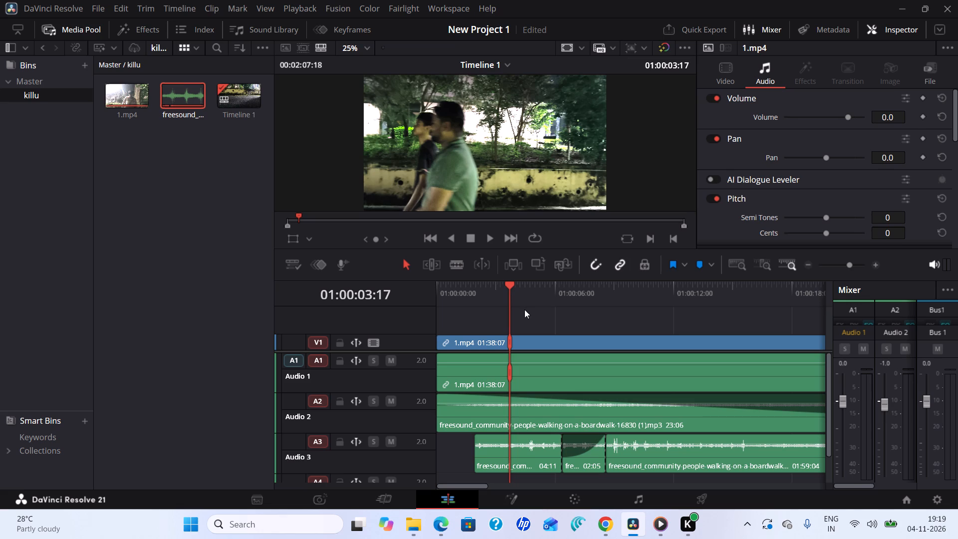
Play back from the timeline start to about 01:00:17:08 to check the faded walking sound, and return to the start.
drag(507, 283, 426, 276)
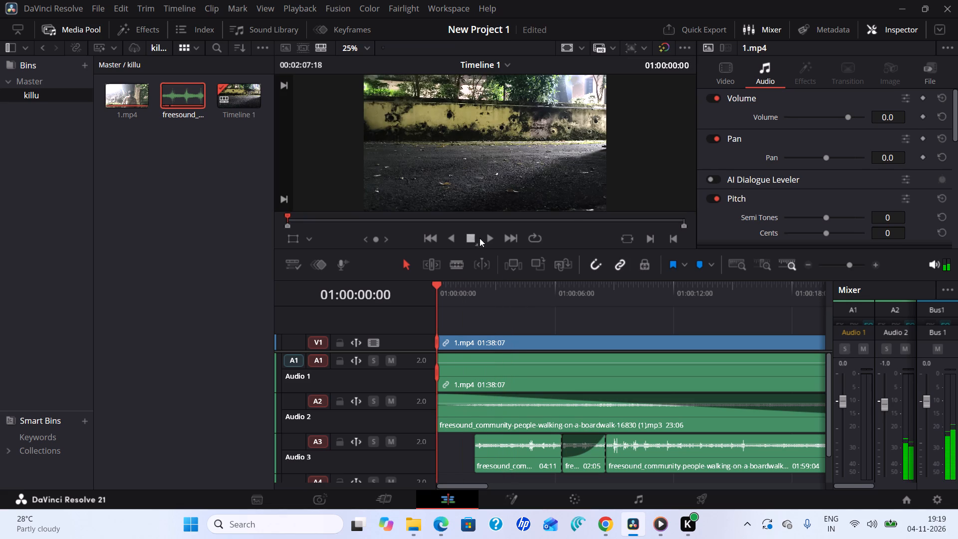
click(487, 238)
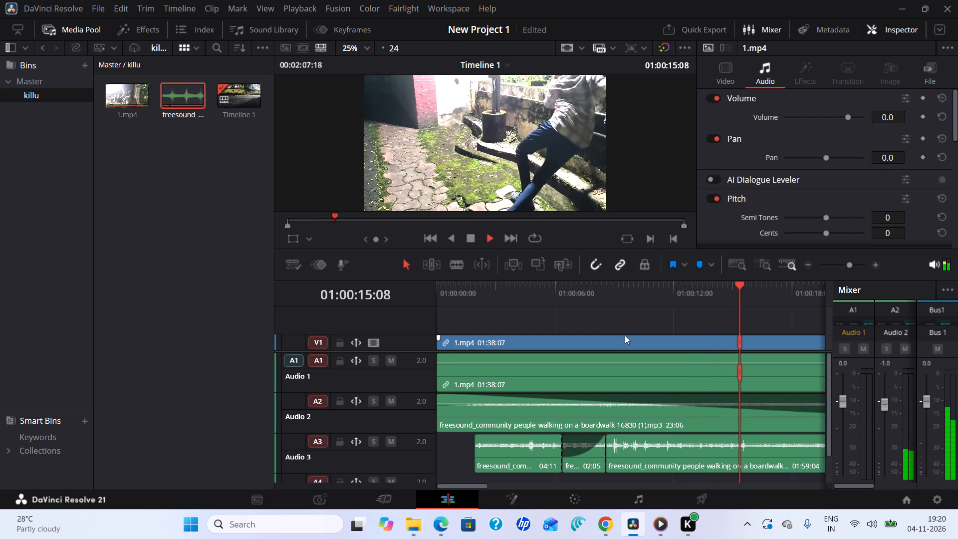
click(471, 240)
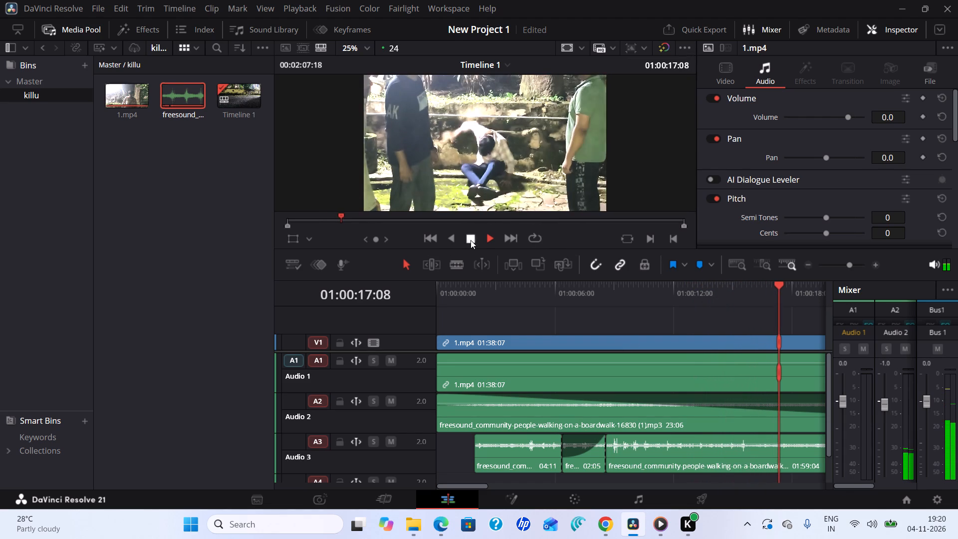
drag(781, 285, 579, 285)
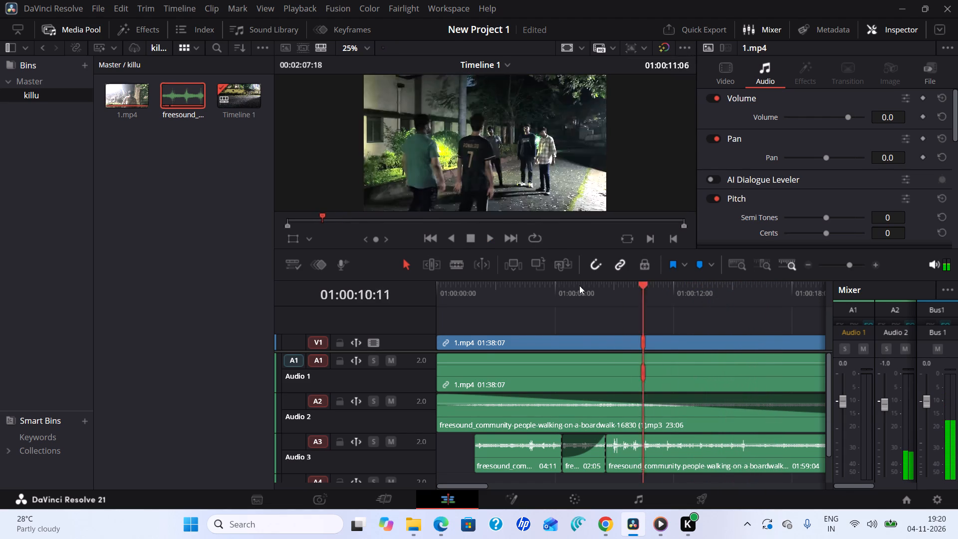
drag(579, 285, 444, 282)
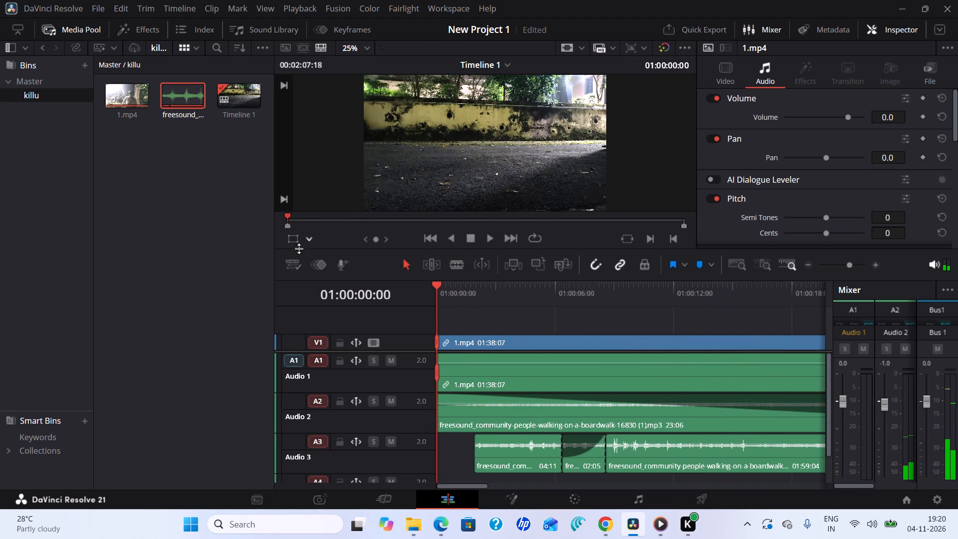
Reduce the audio track height and zoom out the timeline to show the full length of the A2 walking clip.
click(291, 263)
drag(365, 315, 357, 319)
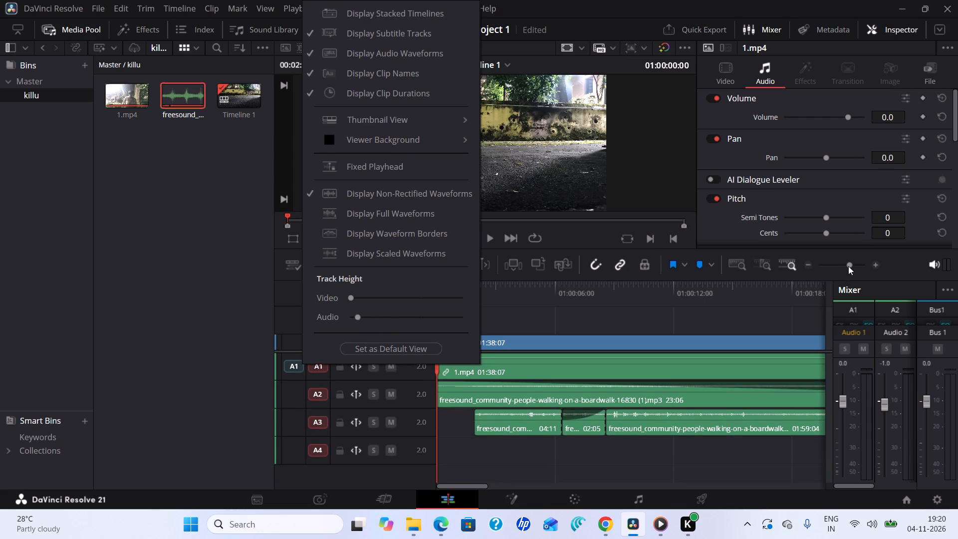
drag(850, 264, 845, 267)
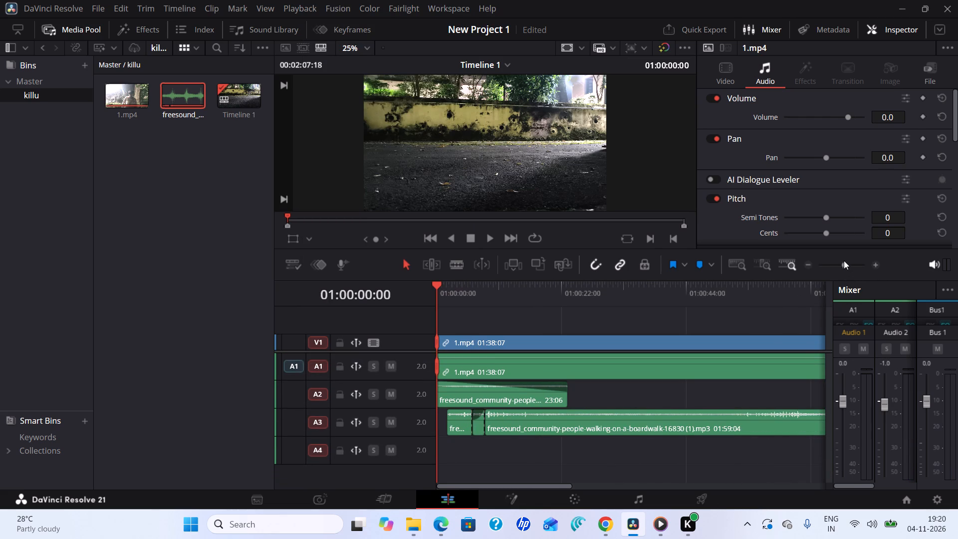
Trim the end of the last boardwalk walking clip on A3 so its duration is 20:10.
drag(845, 263, 841, 269)
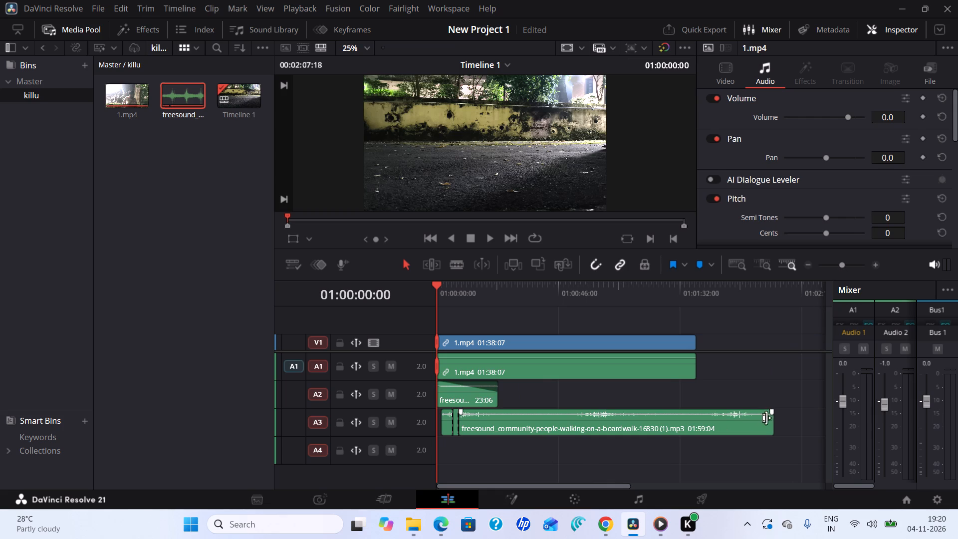
drag(773, 418, 547, 427)
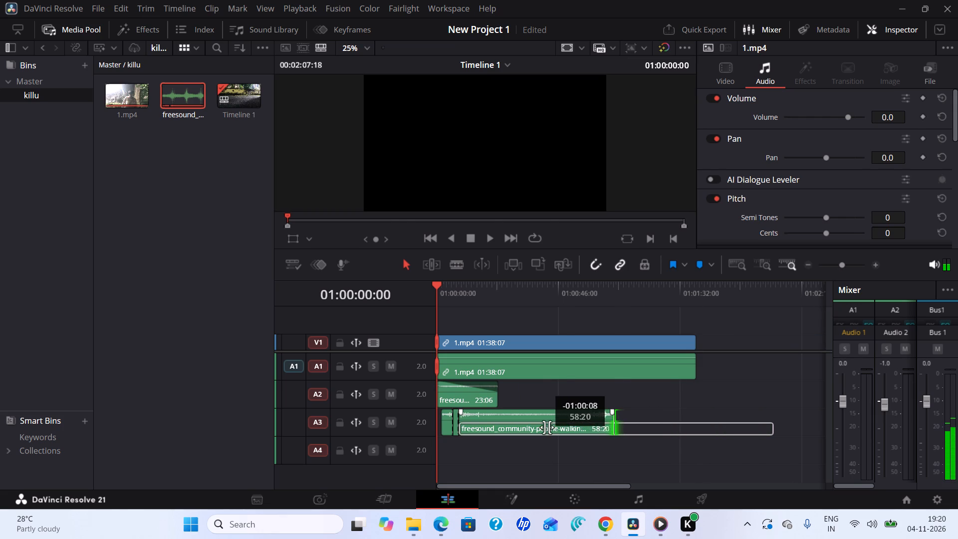
drag(547, 427, 506, 427)
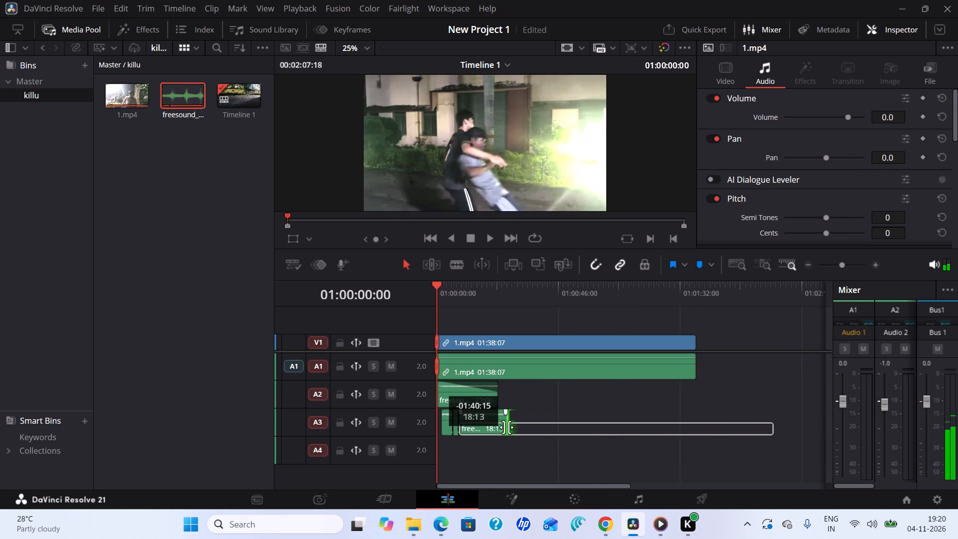
drag(506, 427, 536, 437)
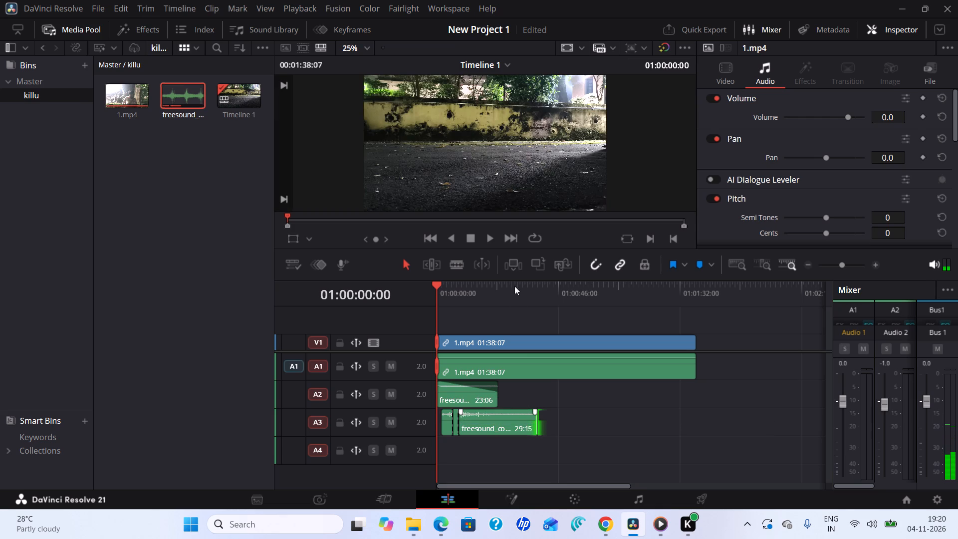
click(843, 264)
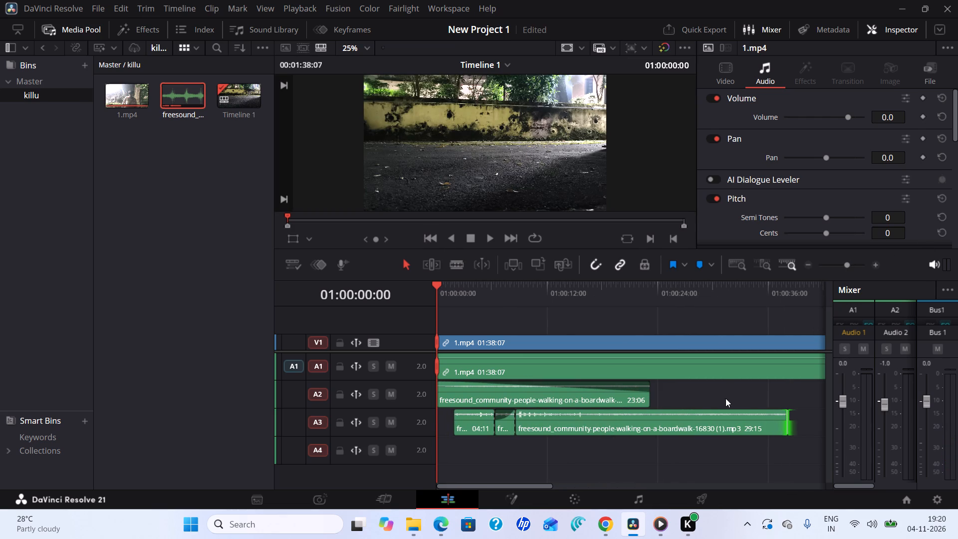
drag(788, 424, 746, 436)
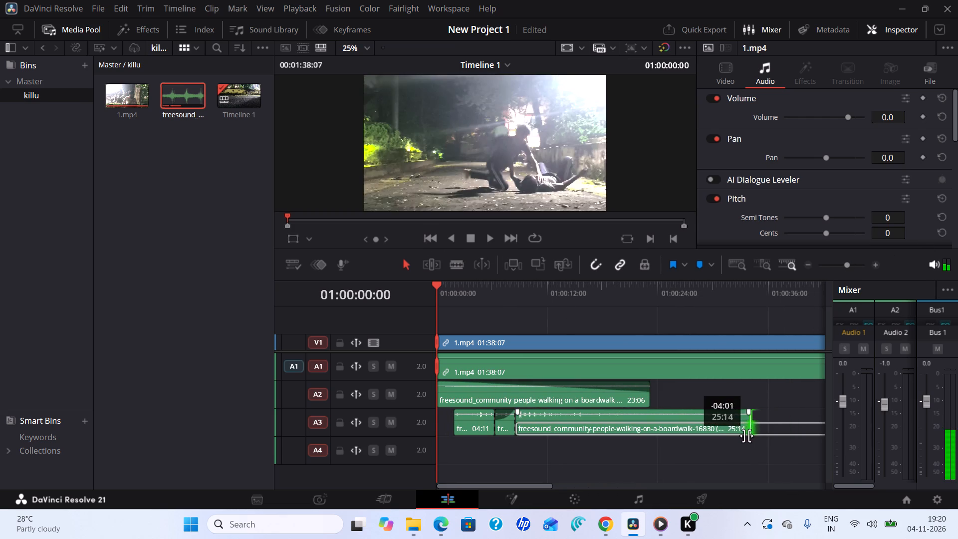
drag(746, 436, 711, 438)
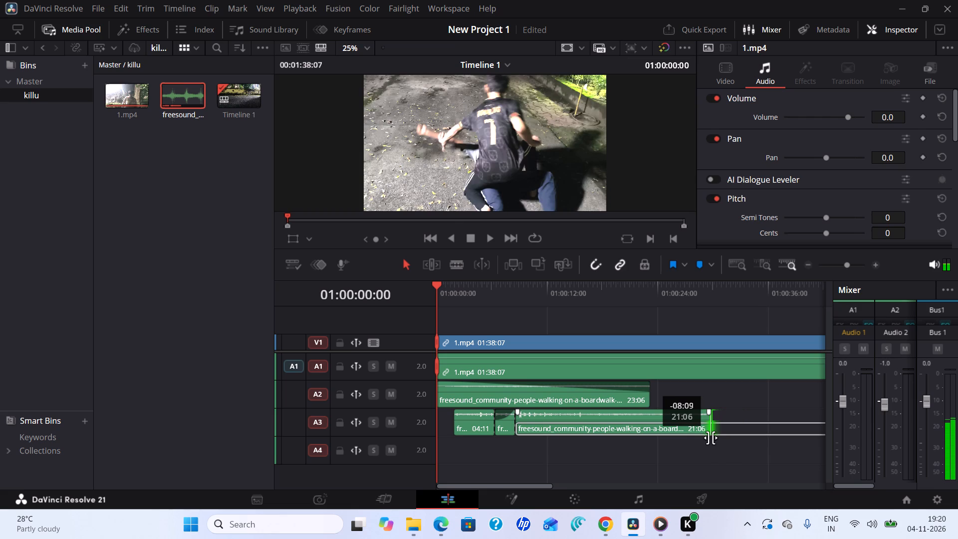
drag(711, 438, 708, 436)
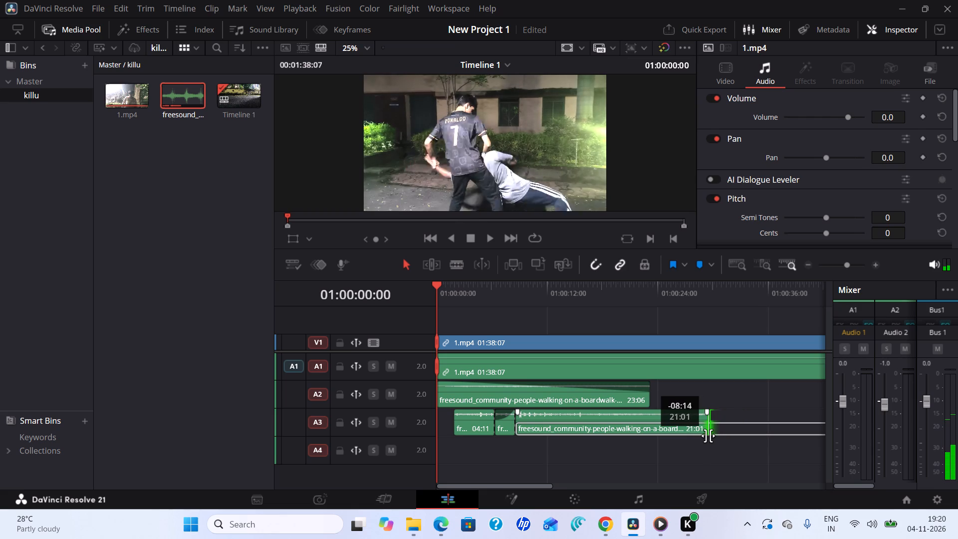
drag(708, 436, 709, 438)
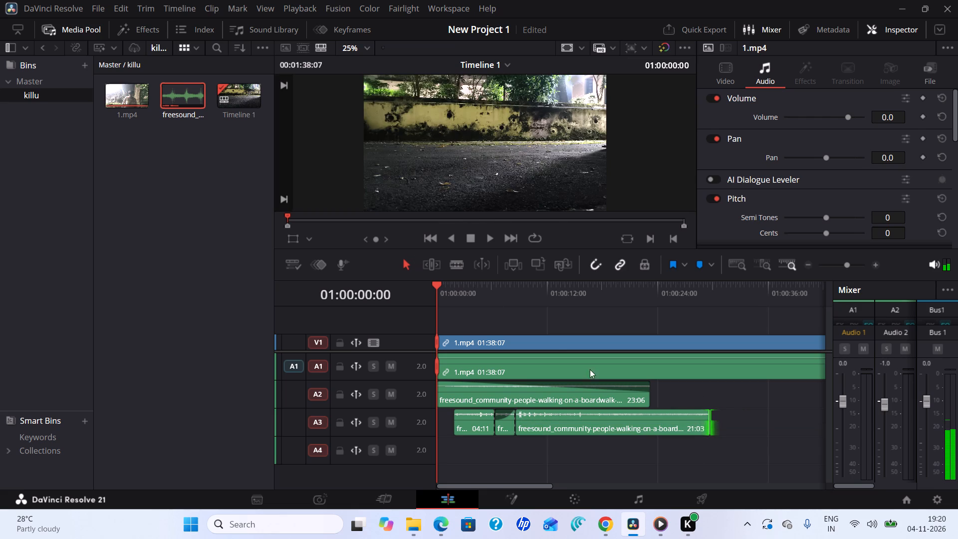
drag(711, 426, 705, 432)
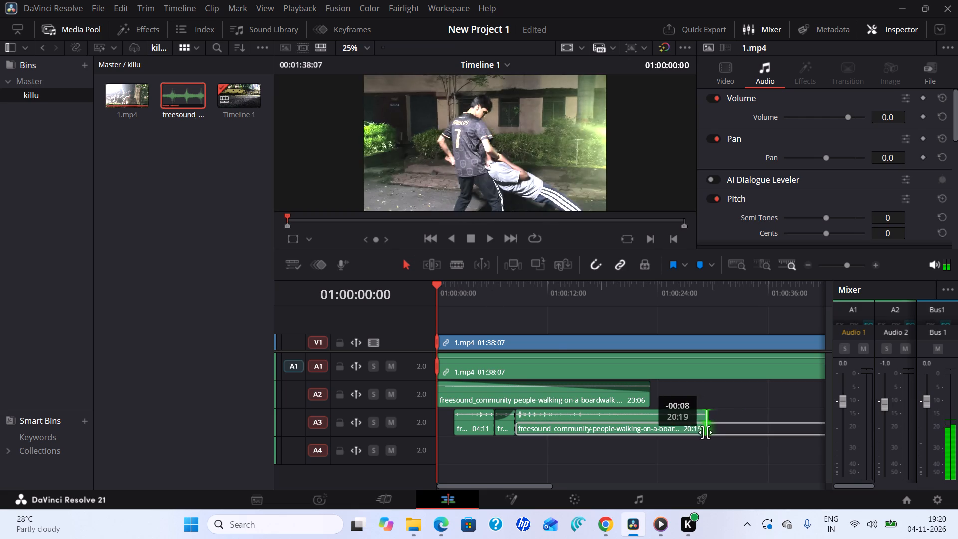
drag(705, 432, 704, 433)
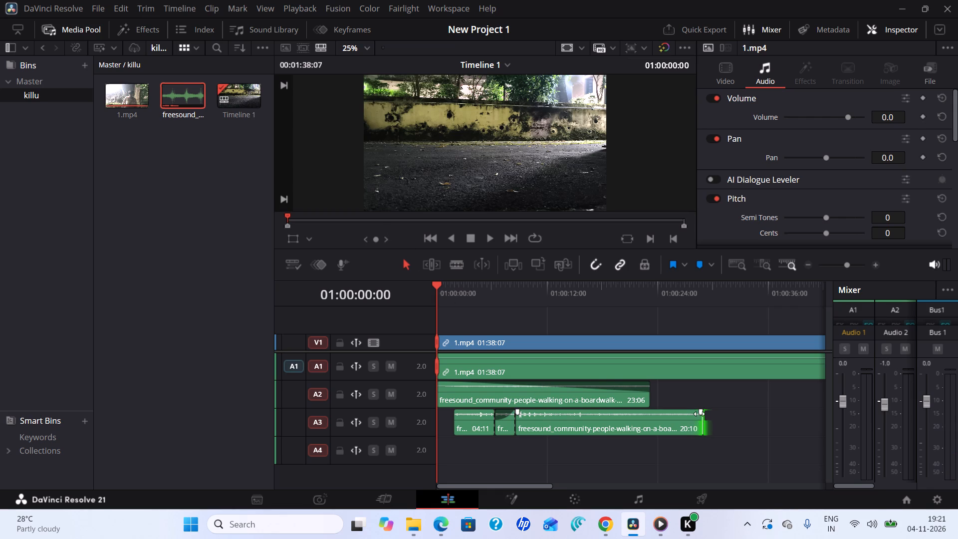
Add a fade-out of about 9 seconds at the end of the last A3 walking clip and adjust its curve.
drag(700, 414, 641, 464)
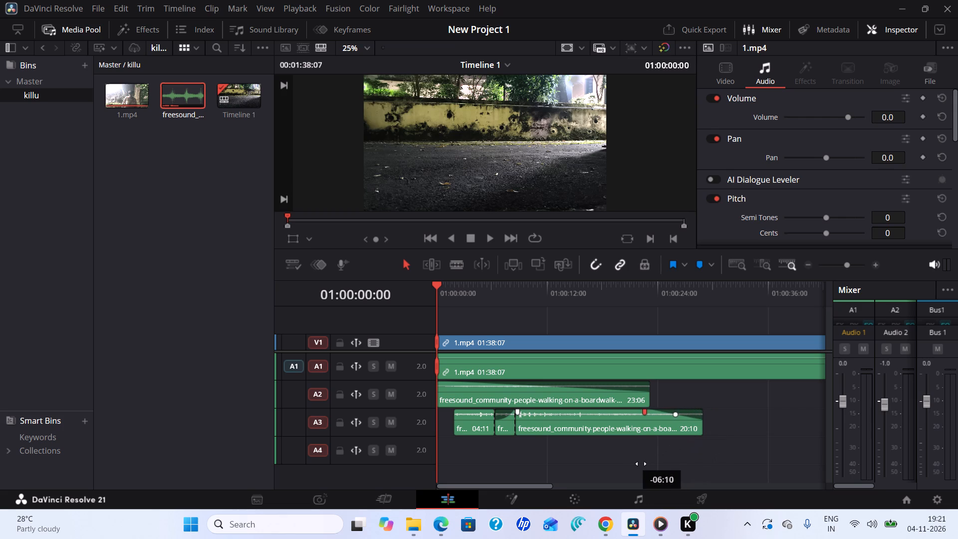
drag(641, 464, 607, 479)
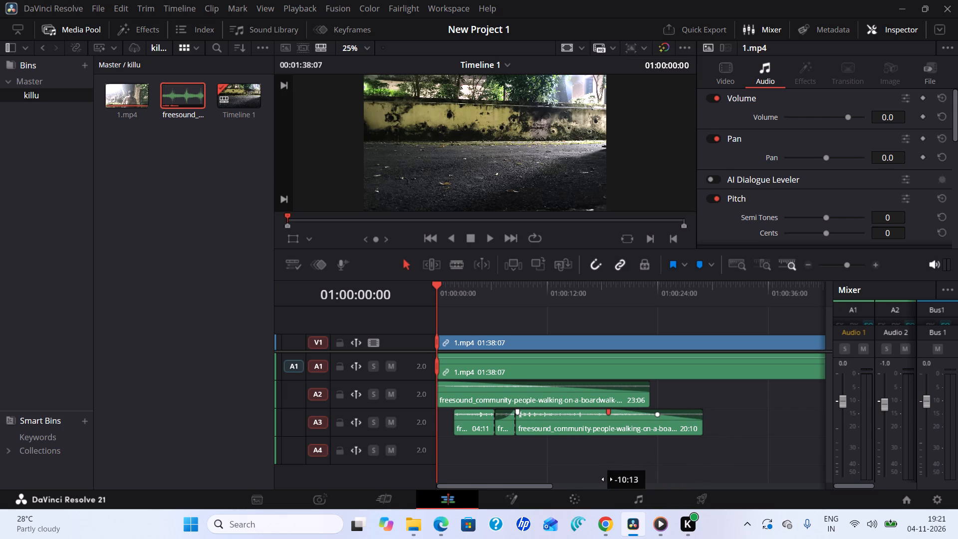
drag(607, 479, 623, 480)
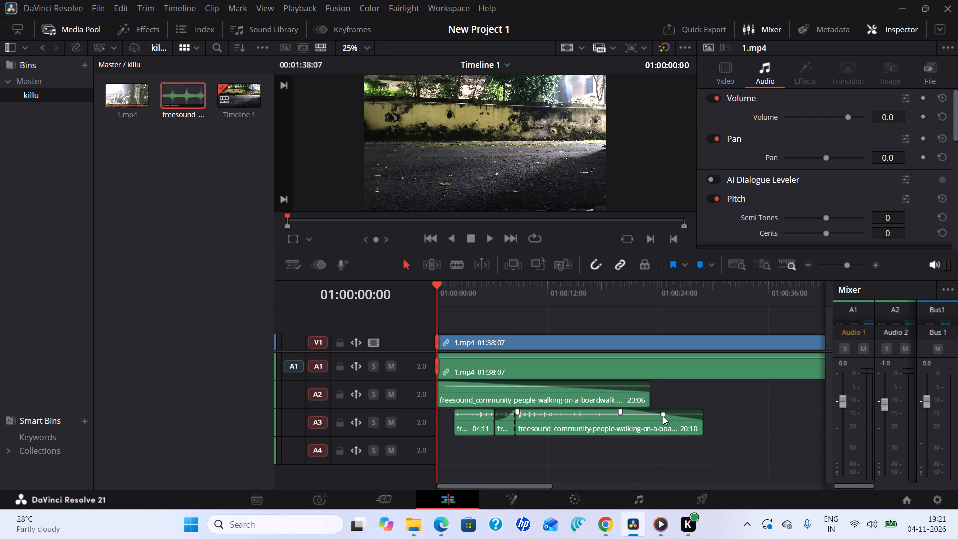
drag(663, 414, 664, 436)
drag(664, 436, 679, 505)
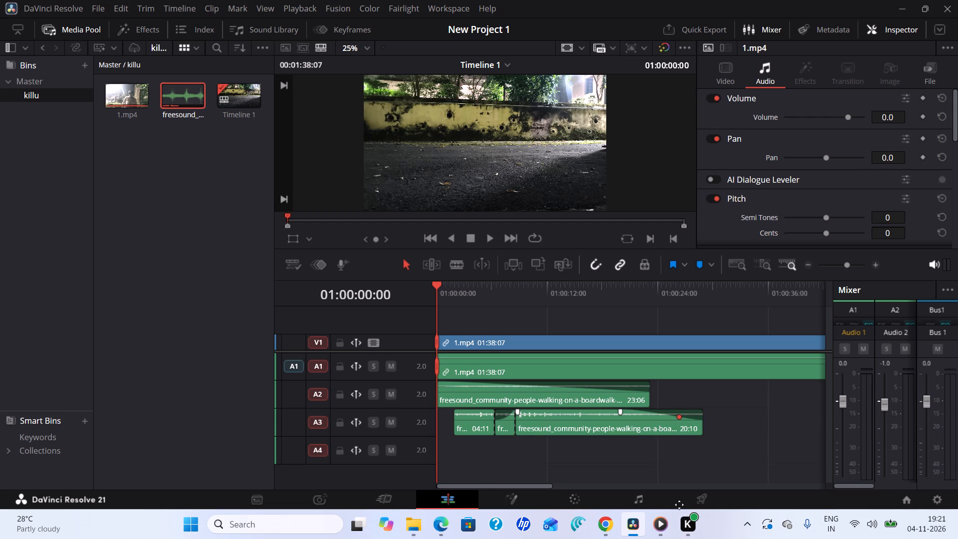
drag(679, 505, 663, 509)
Play from the timeline start and scrub between about 01:00:12 and 01:00:17 to examine the walking sound around the kick shots.
click(489, 241)
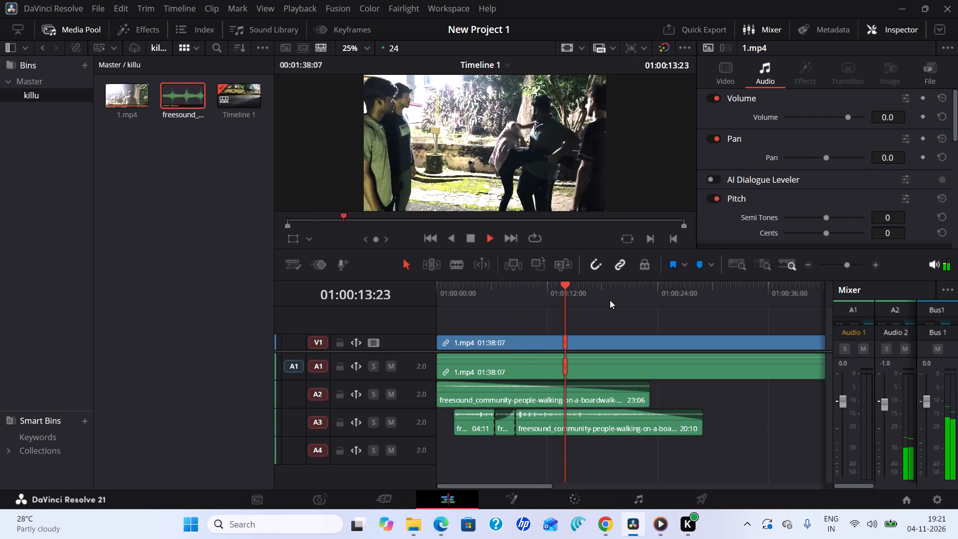
drag(576, 282, 553, 291)
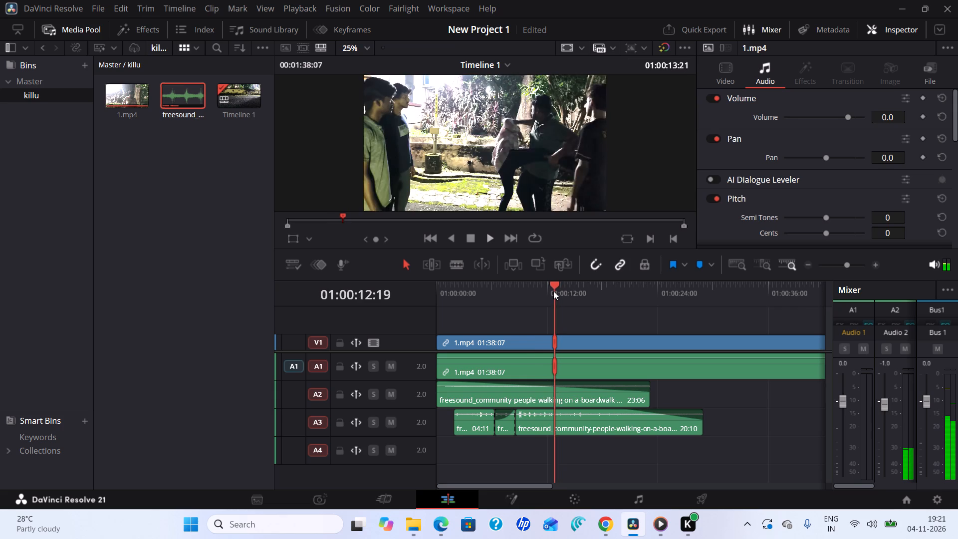
drag(553, 291, 555, 291)
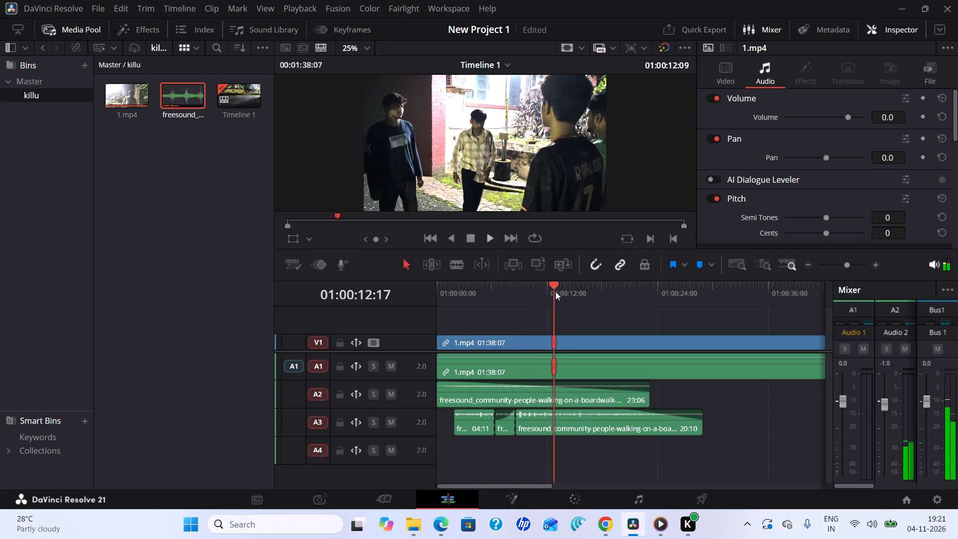
drag(555, 291, 574, 299)
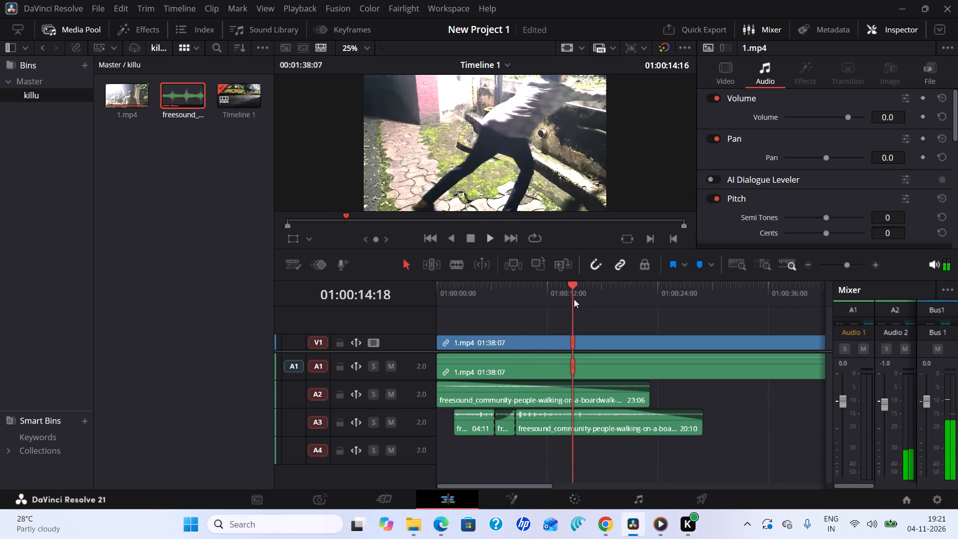
drag(574, 299, 596, 304)
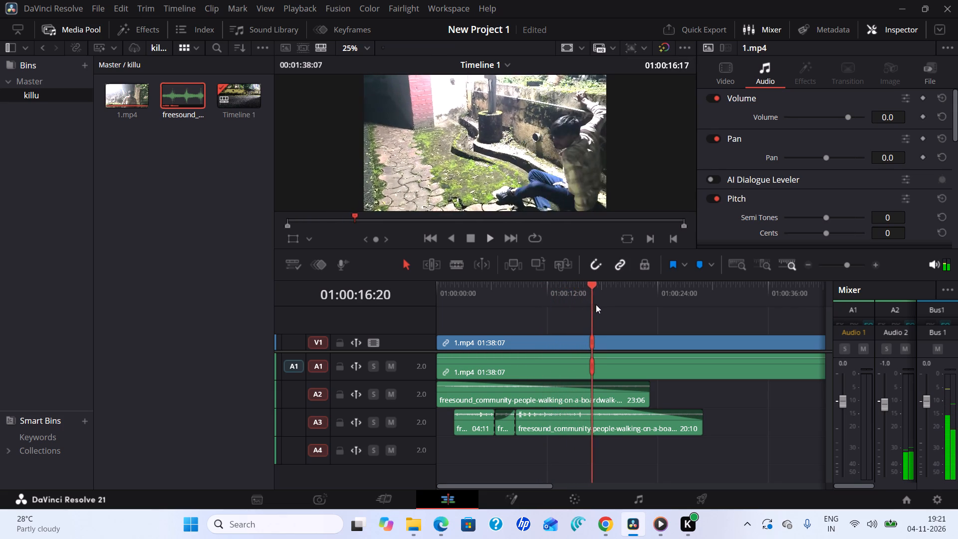
drag(596, 304, 584, 310)
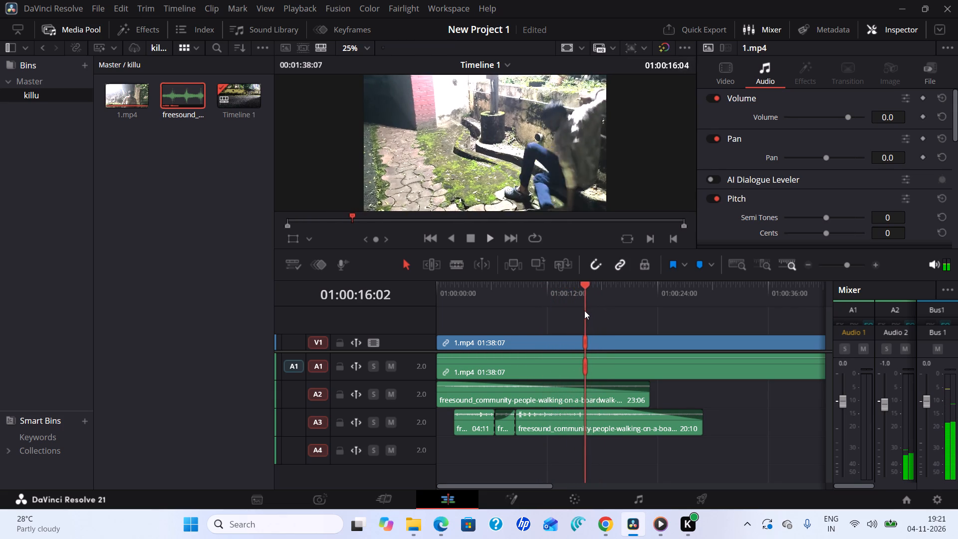
drag(584, 310, 563, 312)
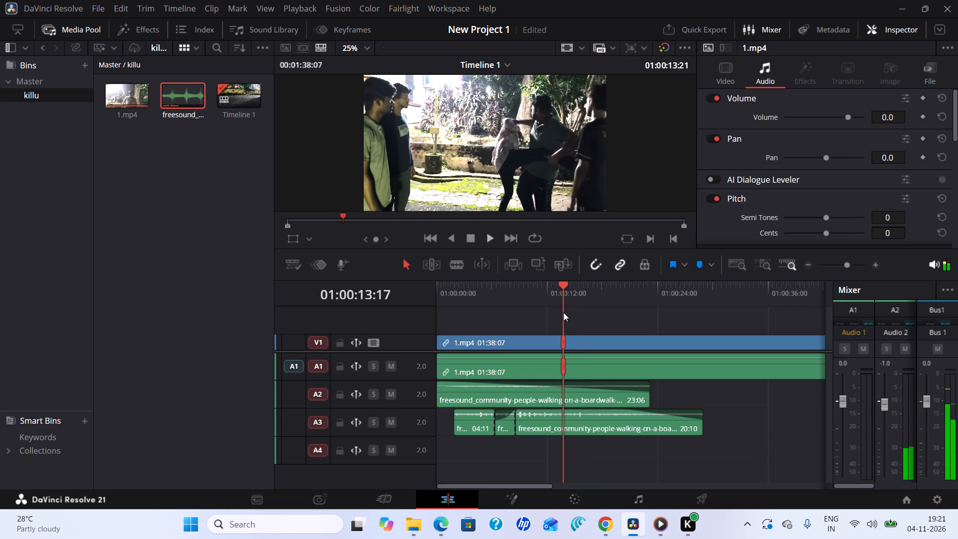
drag(563, 312, 559, 316)
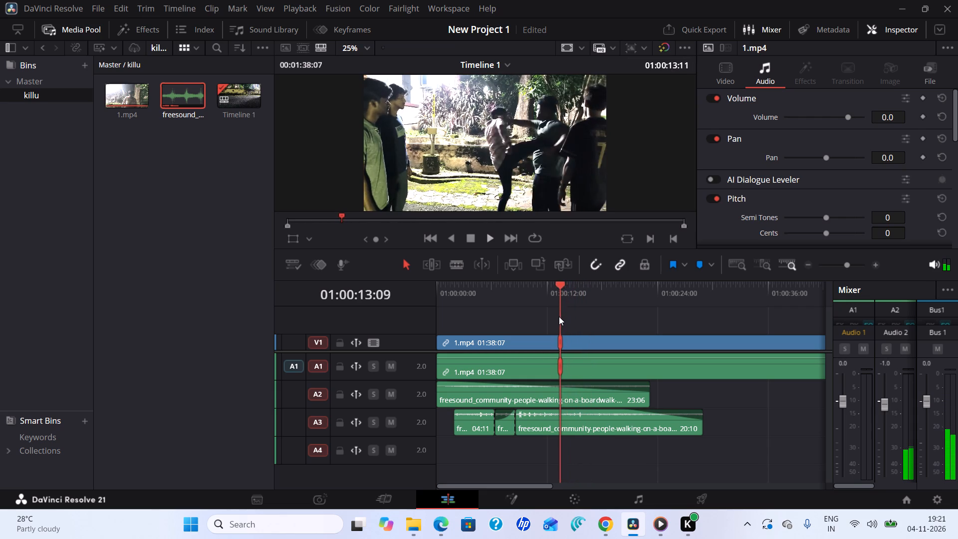
drag(559, 316, 550, 318)
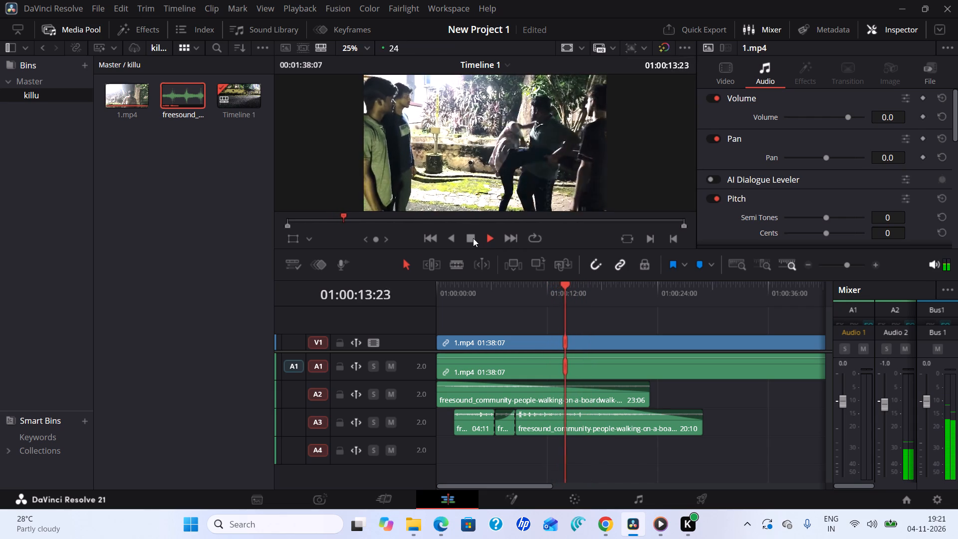
click(472, 238)
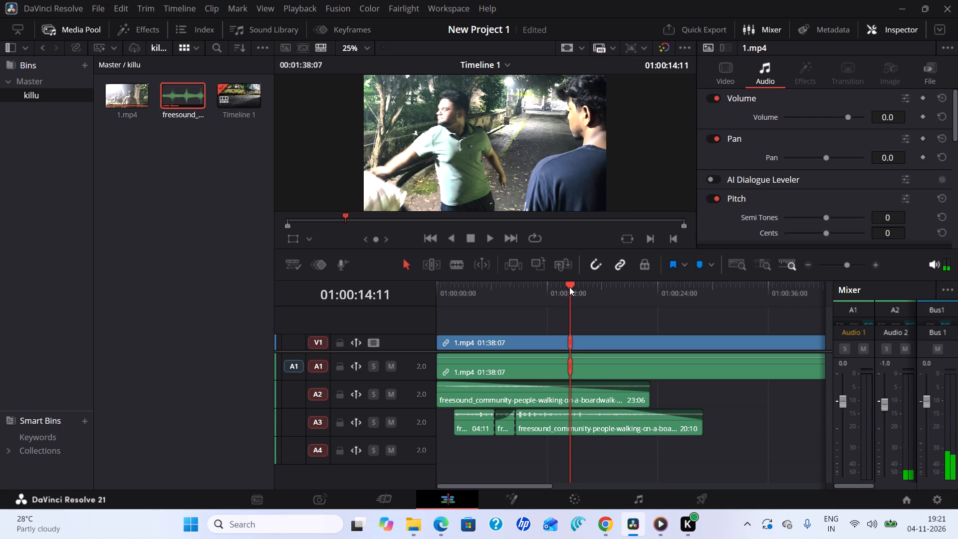
click(569, 287)
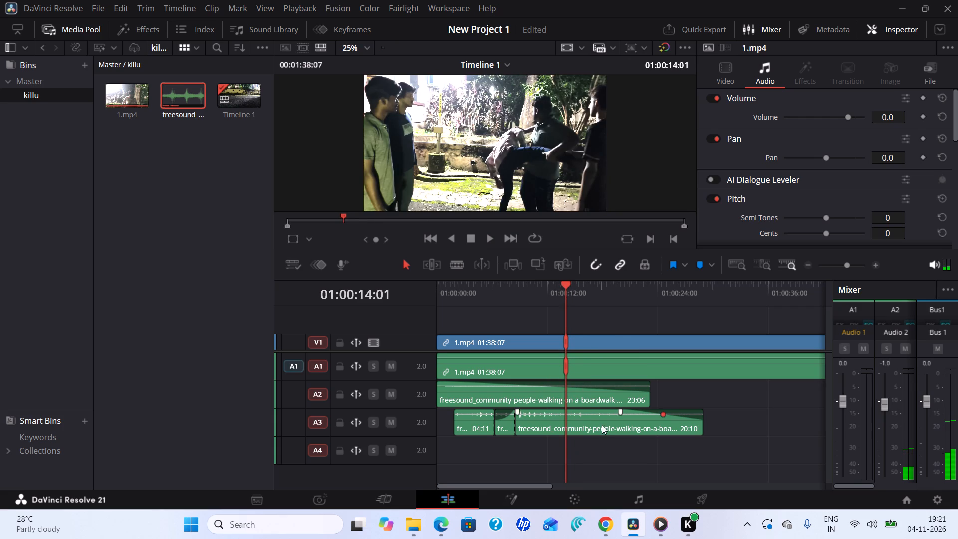
Split the last A3 walking clip at 01:00:12:09, just before the shot change to the kick.
click(605, 424)
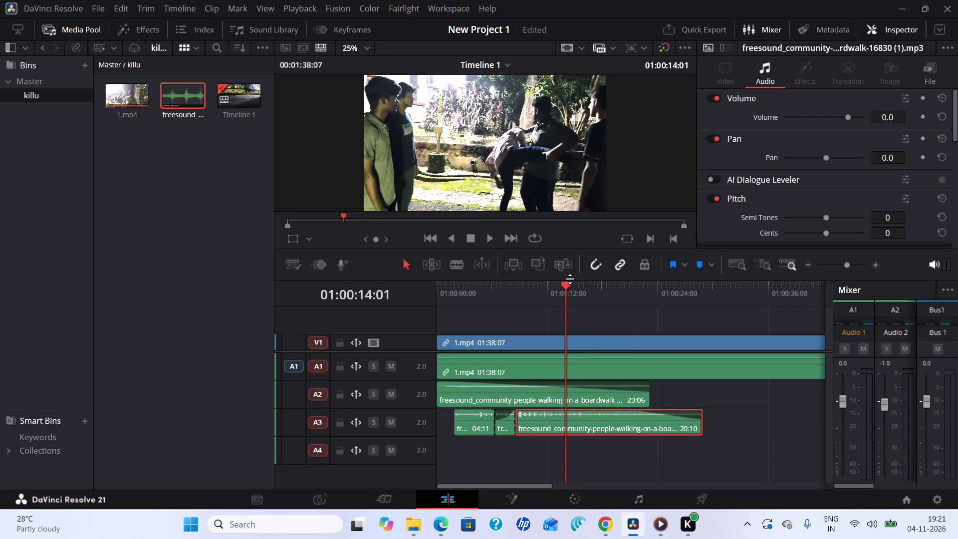
drag(568, 286, 559, 292)
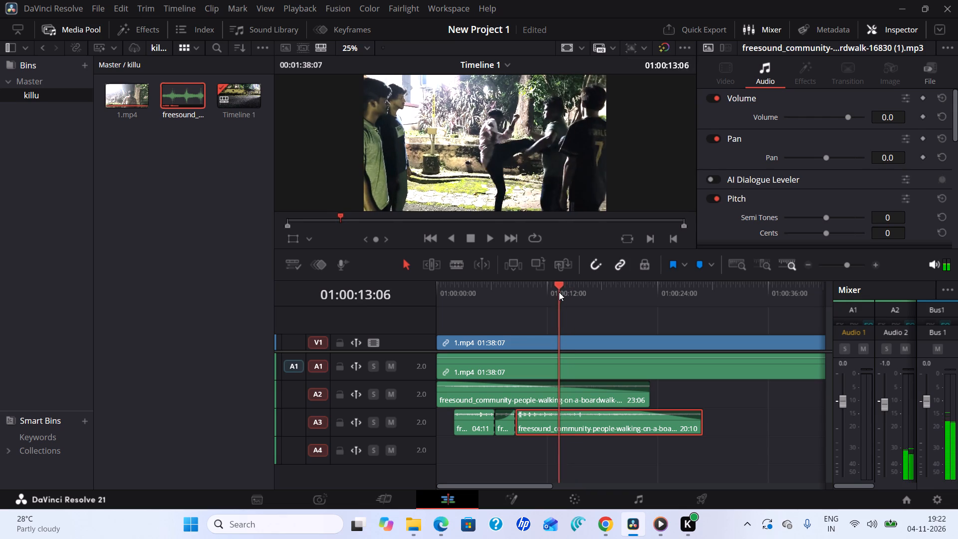
drag(559, 292, 552, 294)
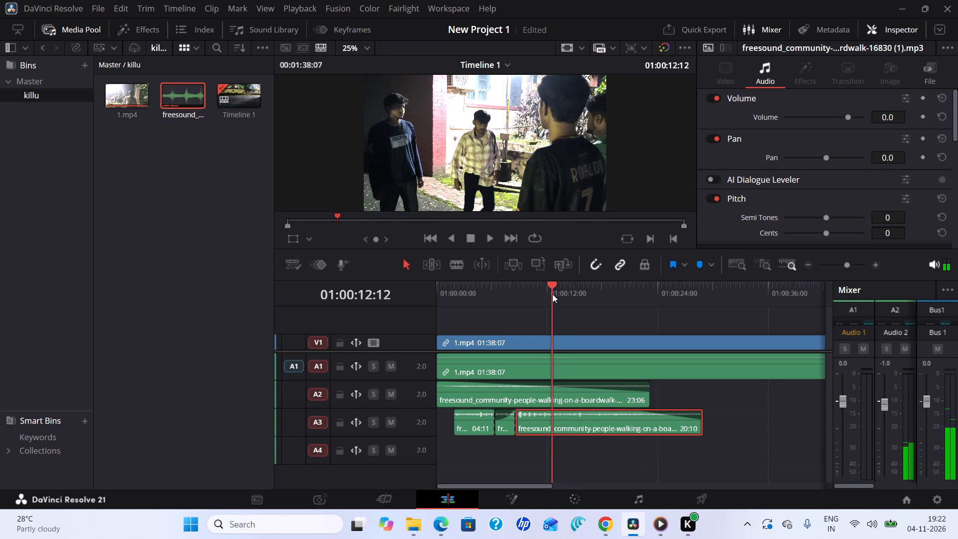
drag(552, 294, 551, 294)
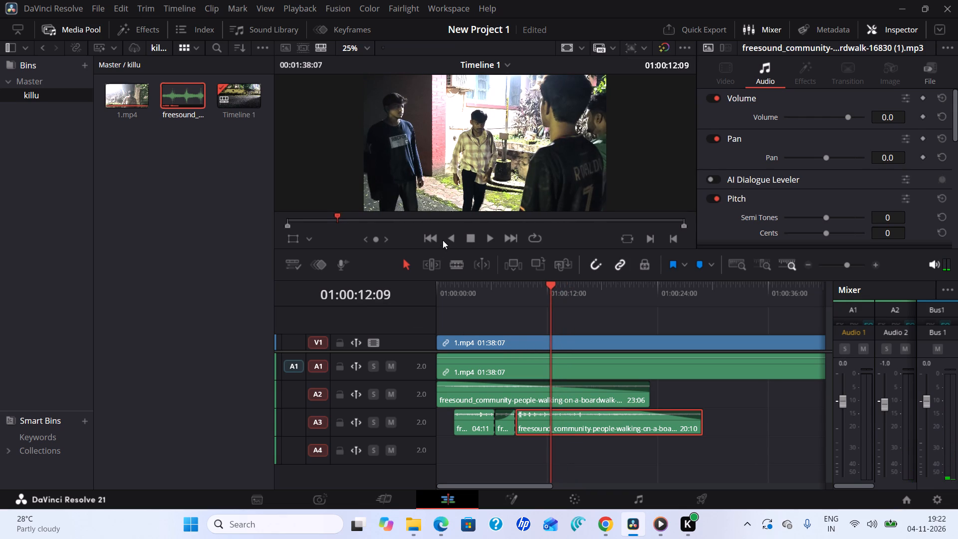
click(455, 267)
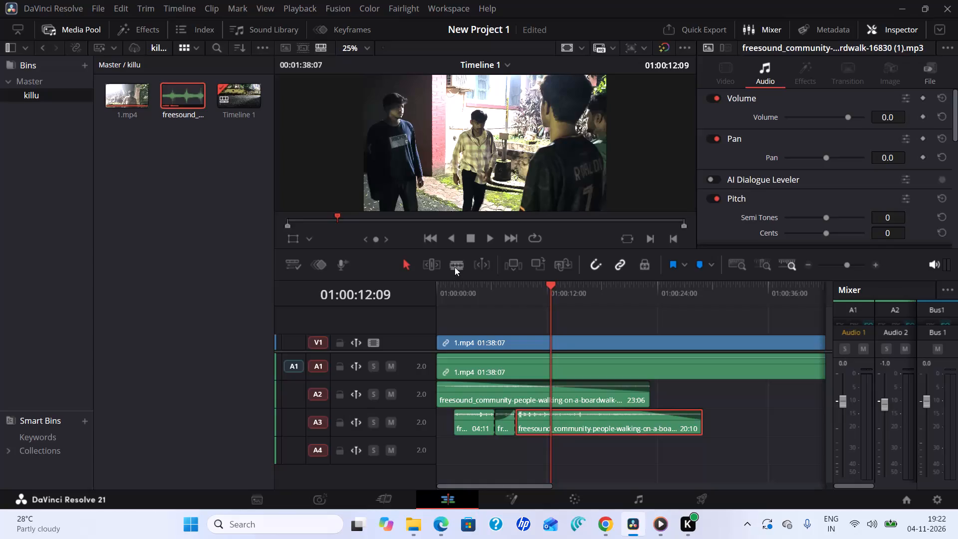
click(549, 425)
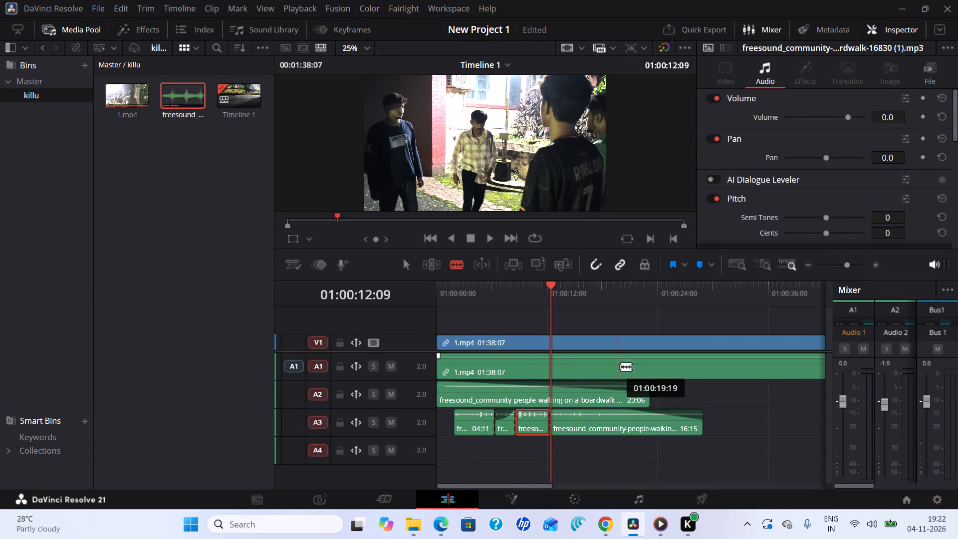
Cut the 16:15 walking segment following the 01:00:12:09 split on A3 out of the timeline.
click(455, 267)
right_click(615, 420)
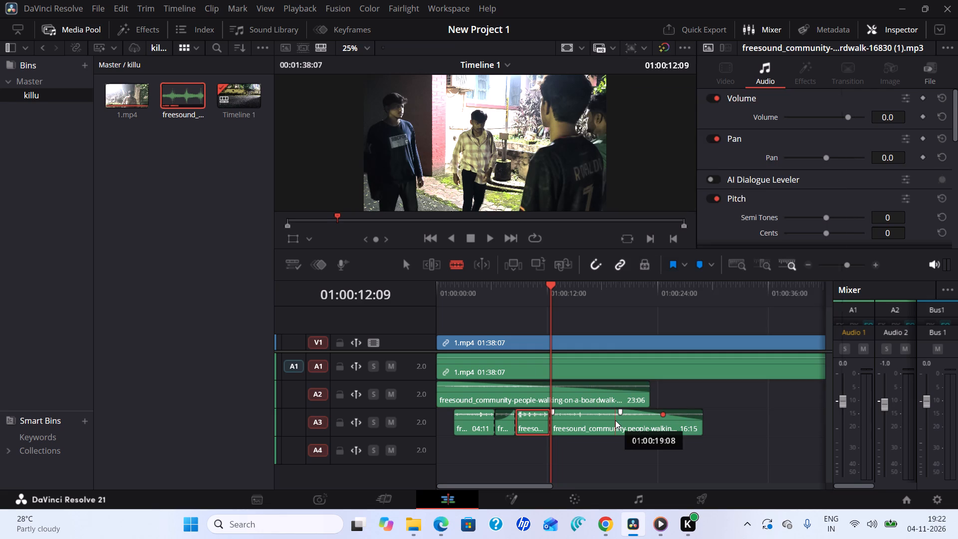
click(645, 189)
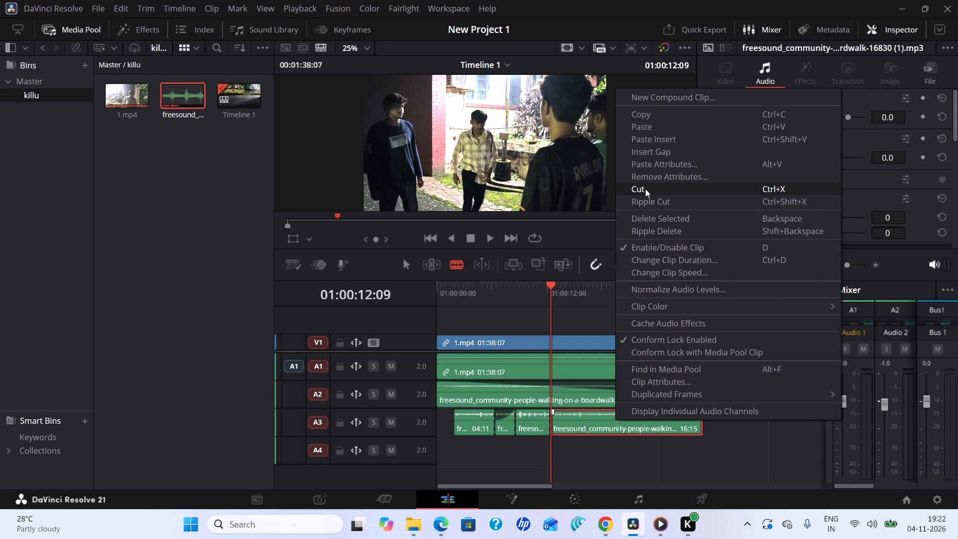
Play the timeline from the start to about 01:00:16 to review the shortened walking sound, and return the playhead to 01:00:00:00.
drag(551, 282, 470, 280)
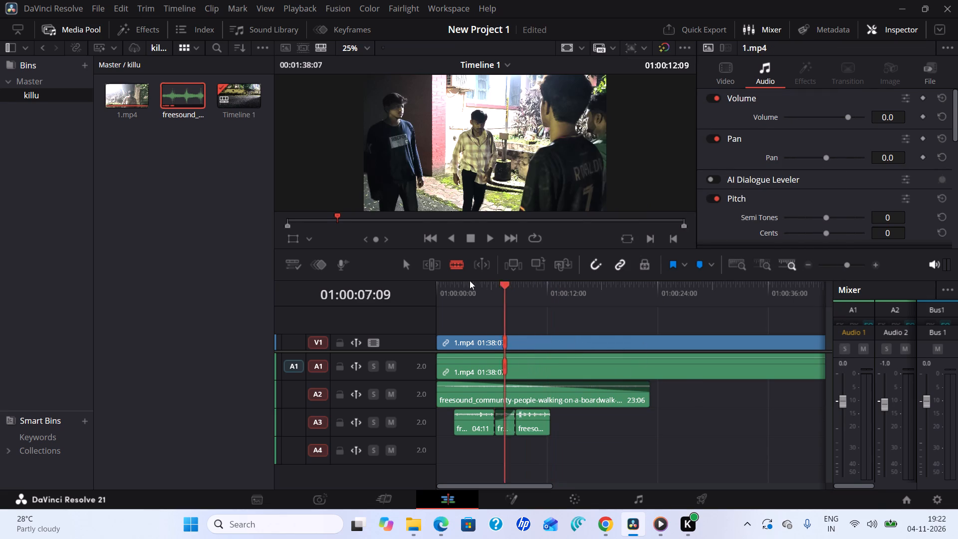
drag(470, 280, 439, 277)
click(490, 239)
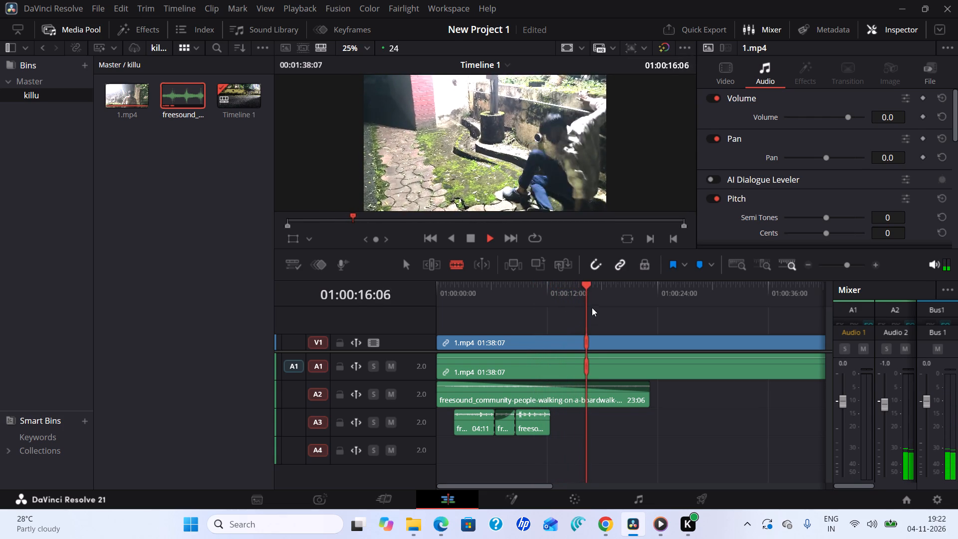
drag(591, 283, 439, 295)
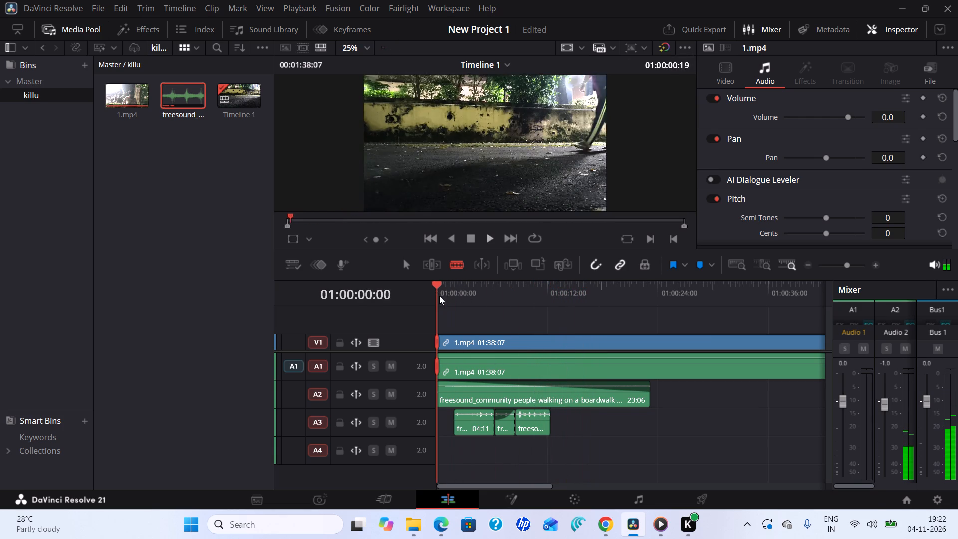
click(477, 240)
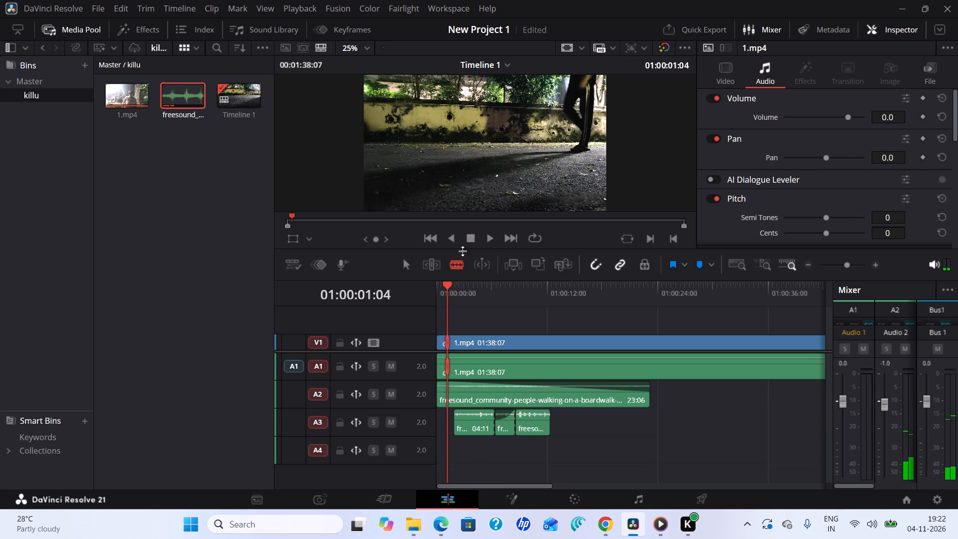
drag(448, 282, 446, 284)
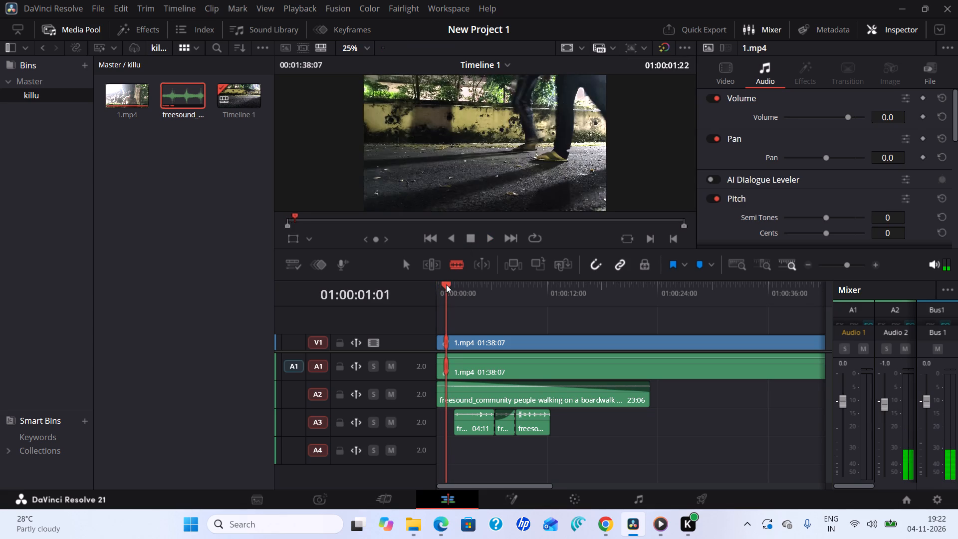
drag(446, 284, 439, 285)
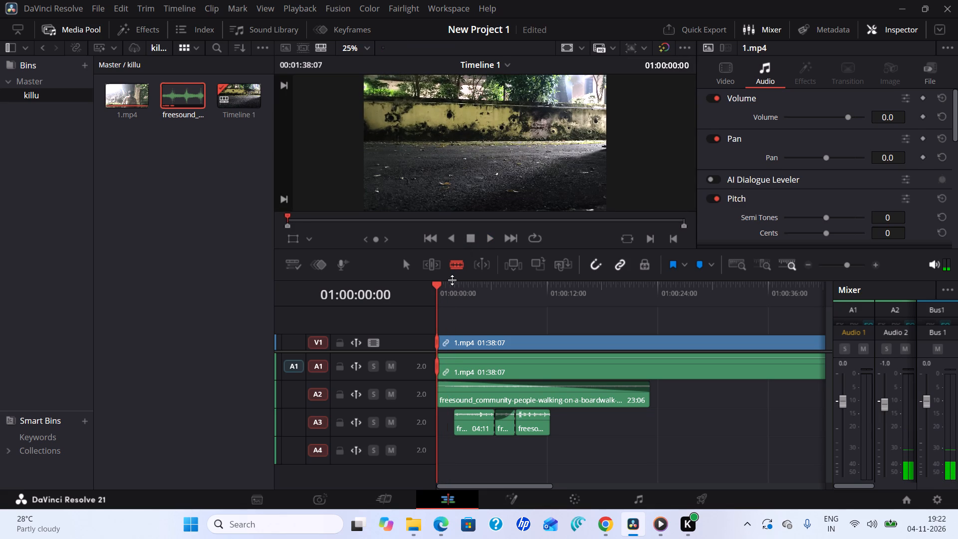
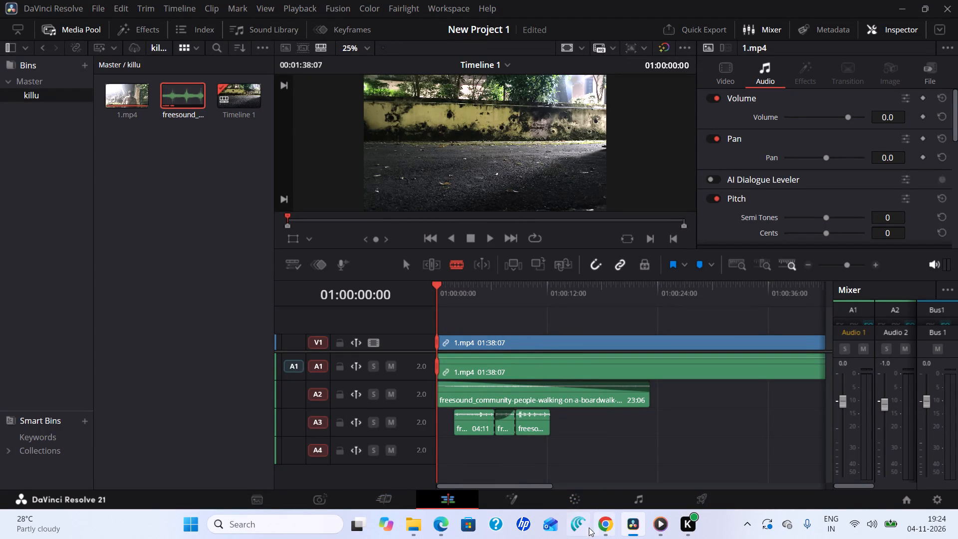
Switch to Chrome's Pixabay window with the "two people walking" sound effects and return to the start of the results.
click(719, 464)
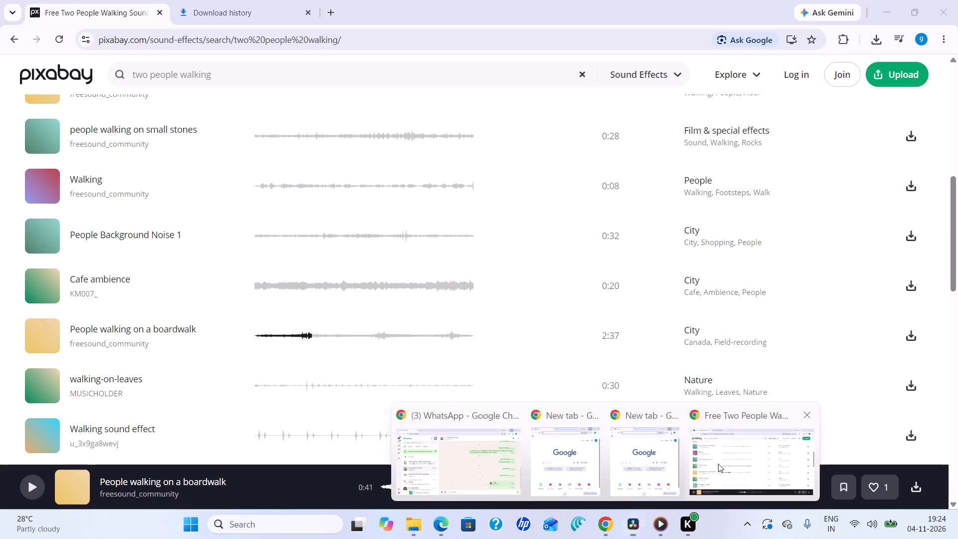
scroll(291, 177, up, 15)
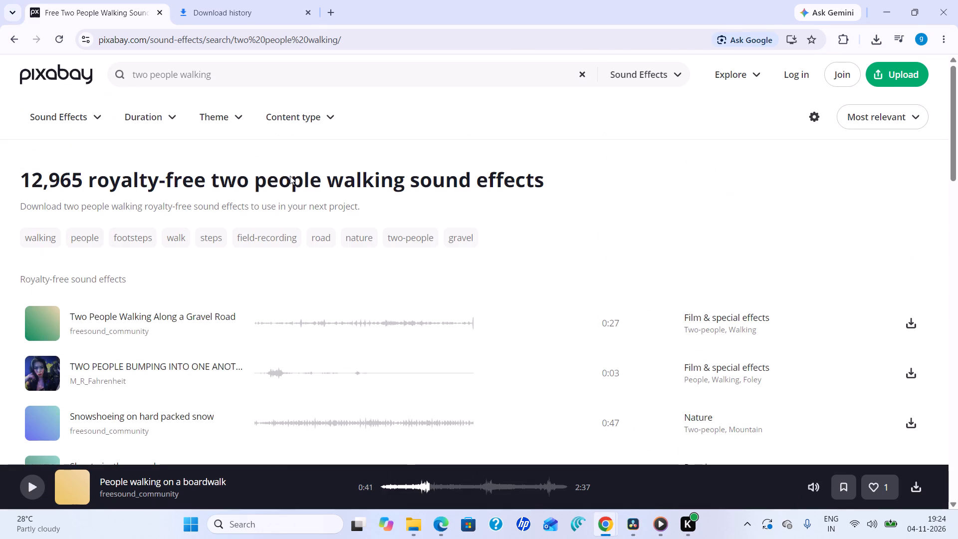
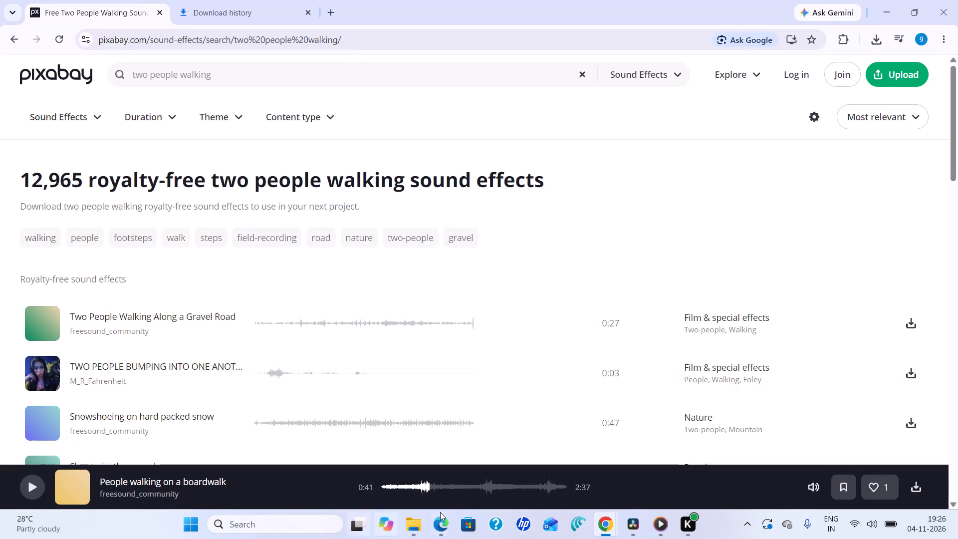
Switch to DaVinci Resolve and play Timeline 1 from the start to about 01:00:15 to review the walking sounds against the picture.
click(637, 517)
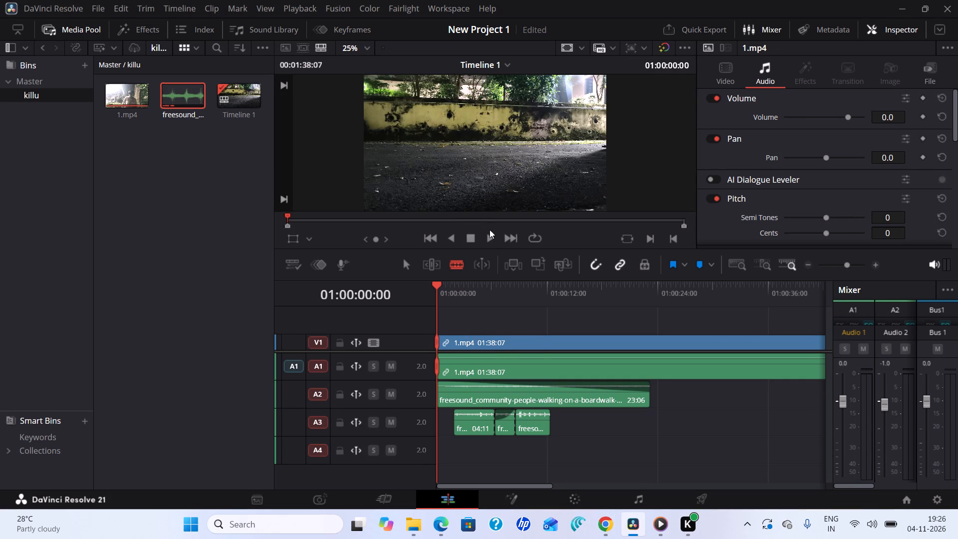
click(488, 240)
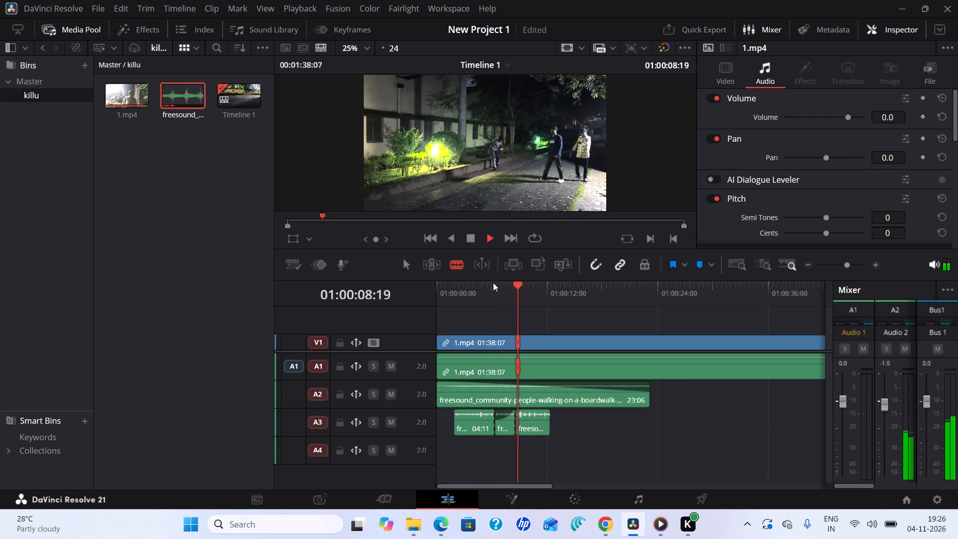
drag(494, 280, 497, 348)
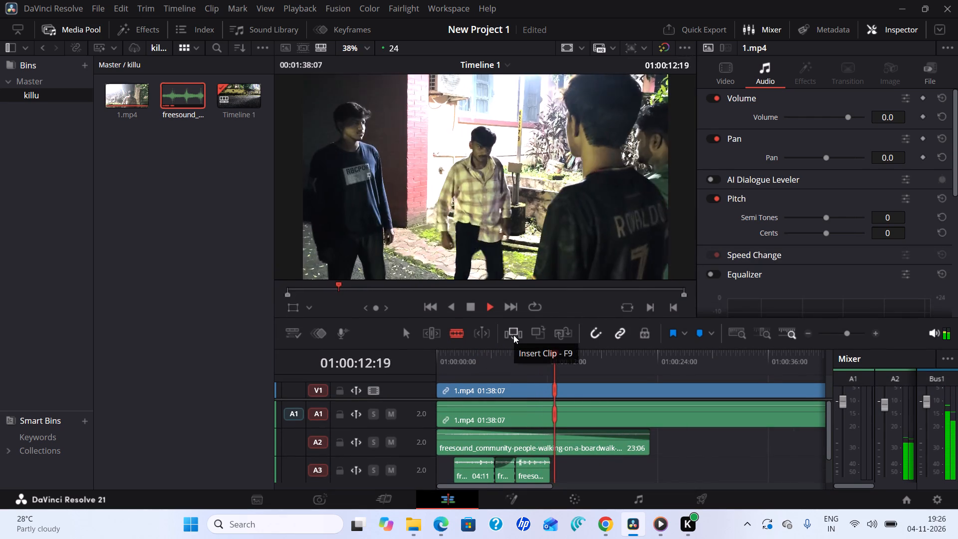
click(474, 306)
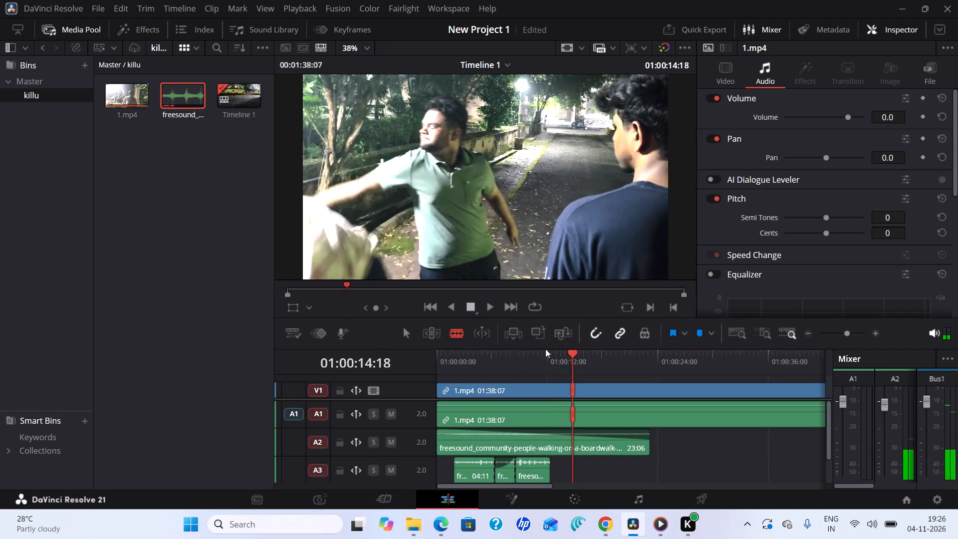
drag(573, 353, 418, 347)
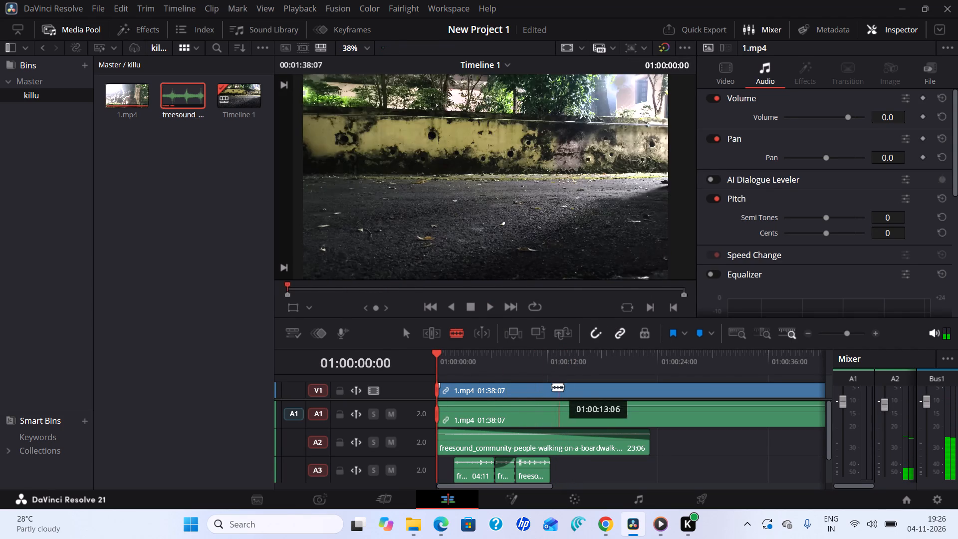
click(489, 306)
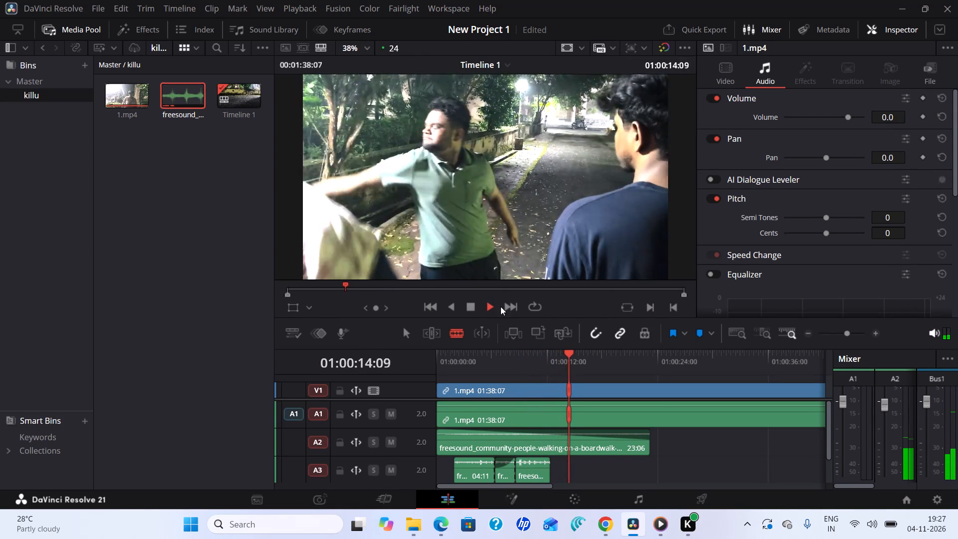
click(472, 308)
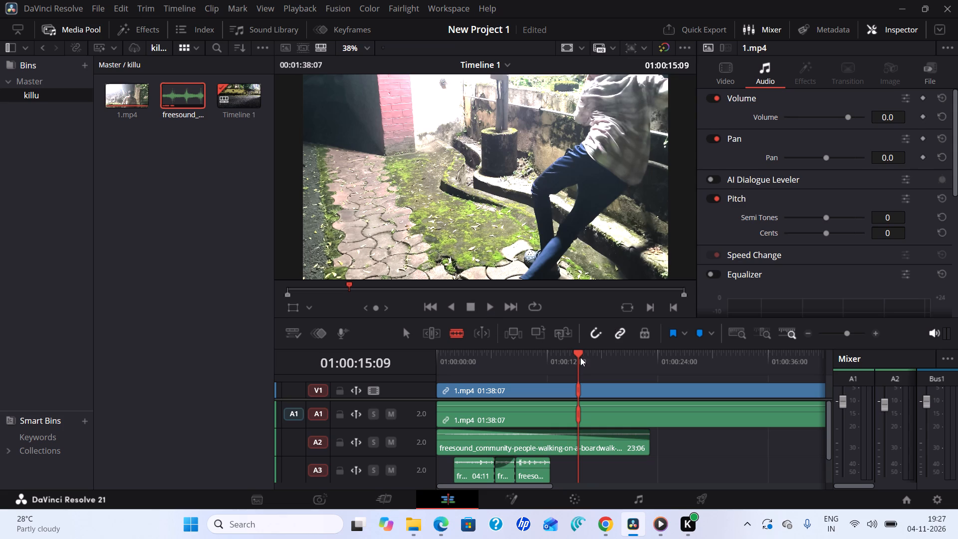
Scrub back and forth between about 01:00:11 and 01:00:14 to examine the moment the fight starts.
drag(578, 353, 550, 359)
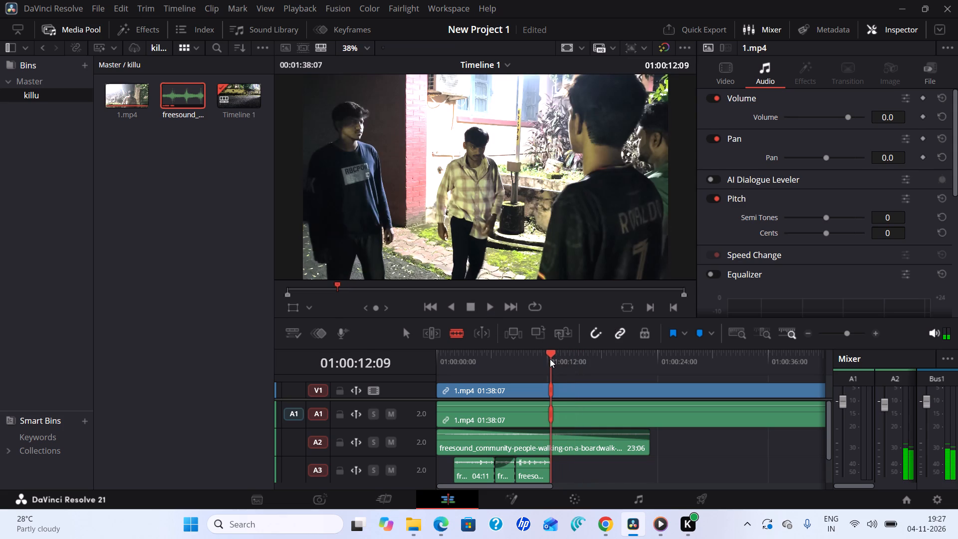
drag(550, 359, 563, 360)
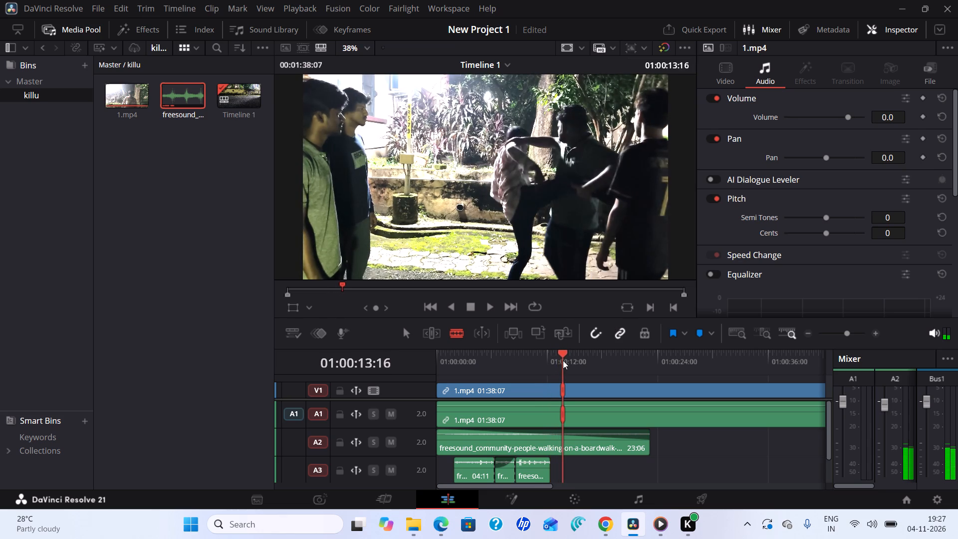
drag(563, 360, 545, 365)
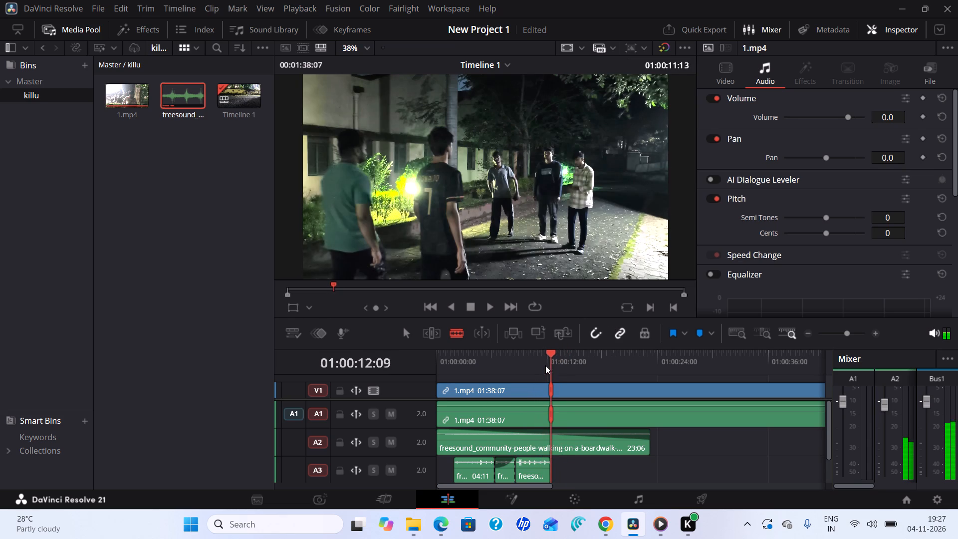
drag(545, 365, 572, 366)
drag(570, 367, 573, 363)
drag(572, 353, 539, 361)
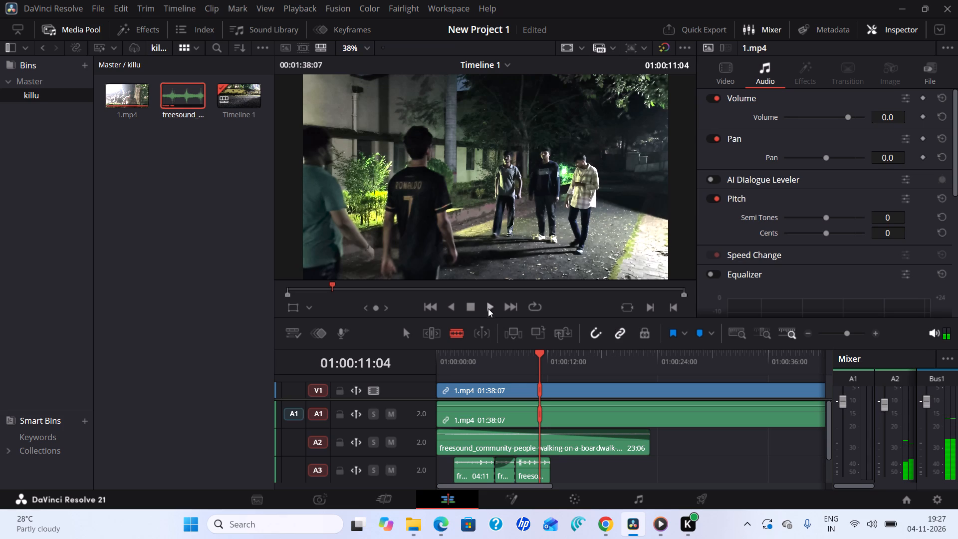
Play the fight from 01:00:11:04 onward, replay from about 01:00:56 to the timeline's end, and return the playhead to the start.
click(488, 308)
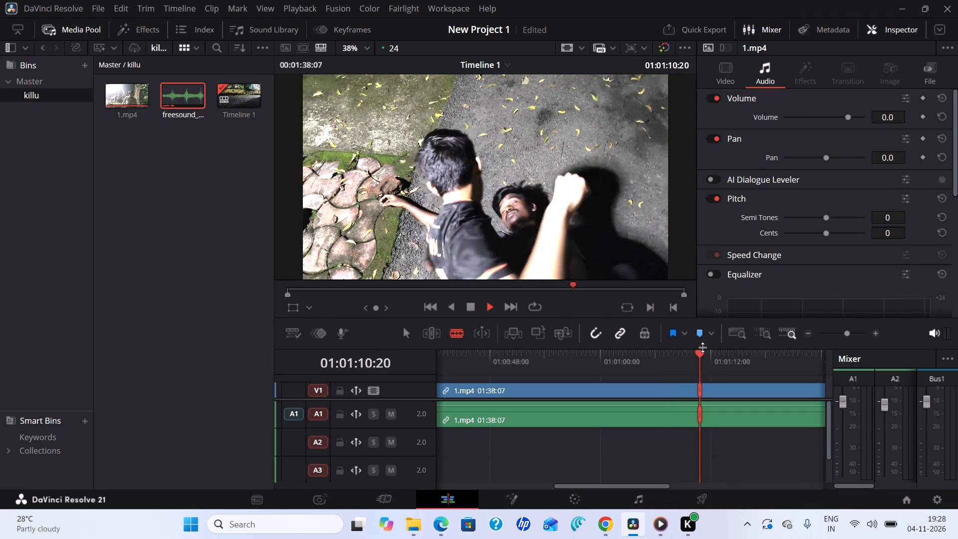
drag(707, 355, 563, 378)
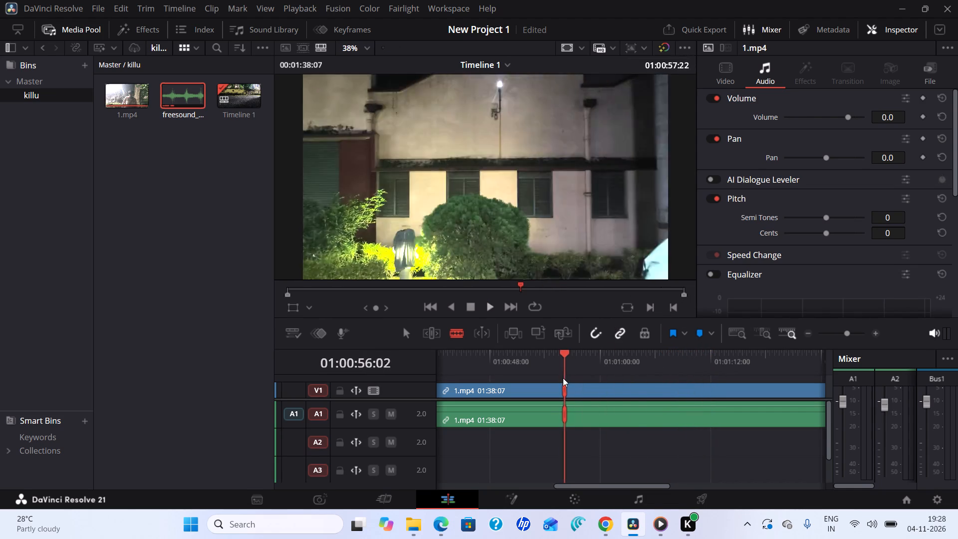
drag(563, 378, 561, 375)
click(491, 304)
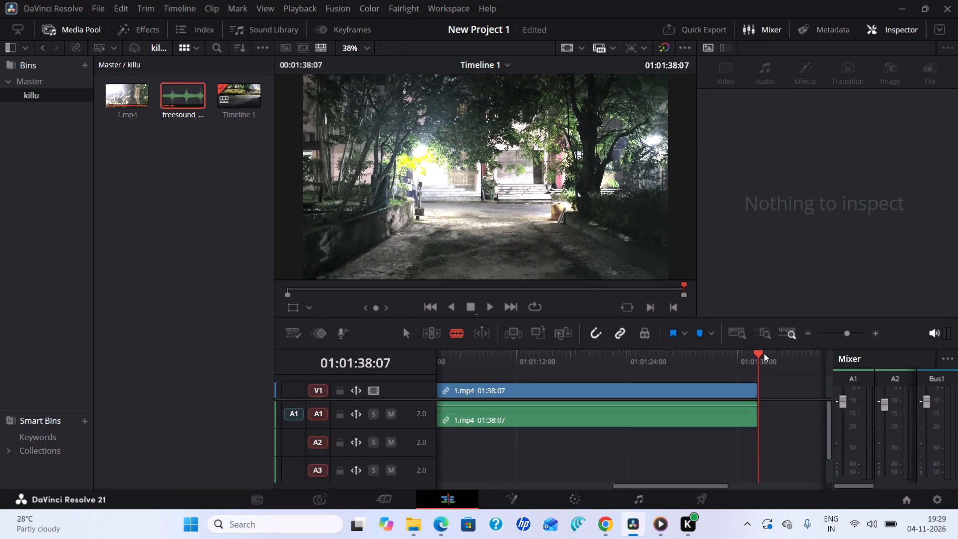
drag(757, 351, 398, 354)
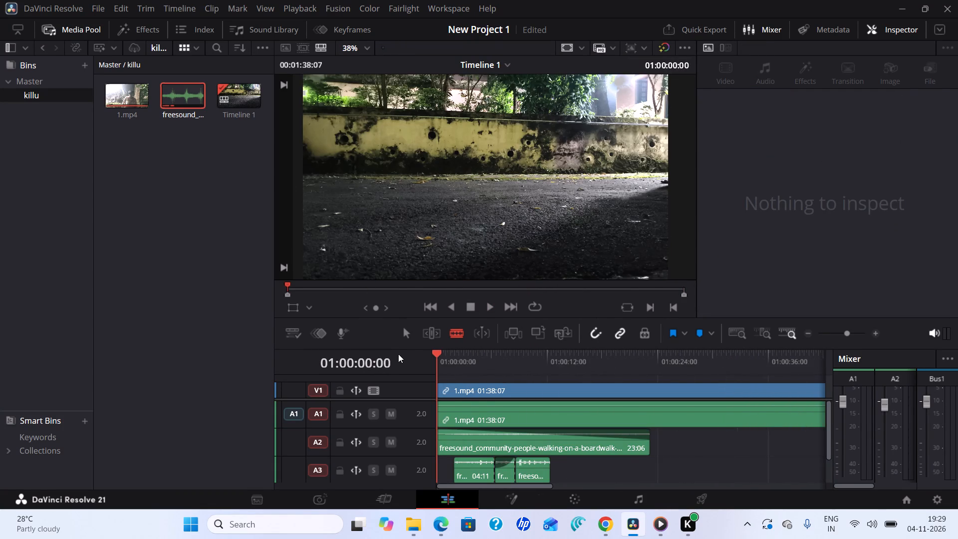
drag(398, 354, 391, 351)
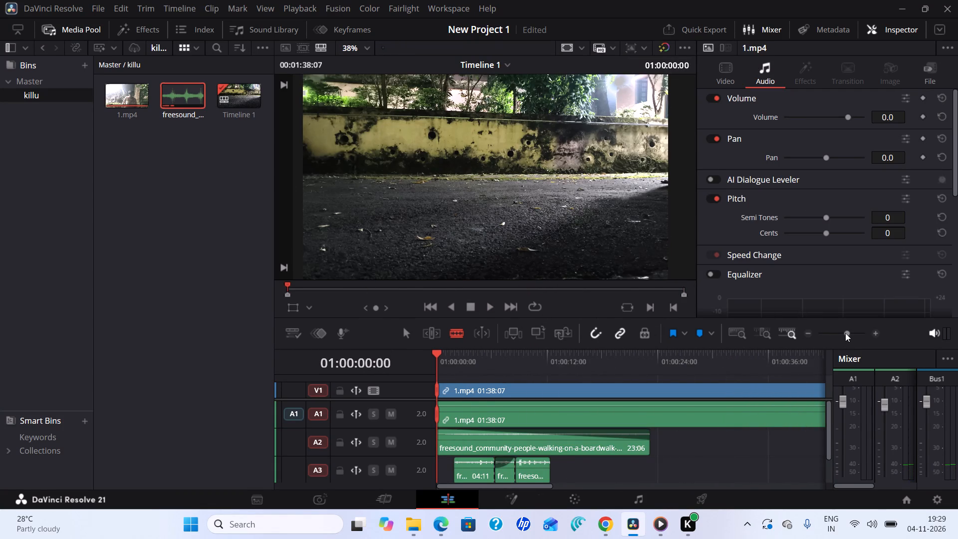
Zoom the timeline out and enlarge the track area so that all four audio tracks fit.
click(847, 332)
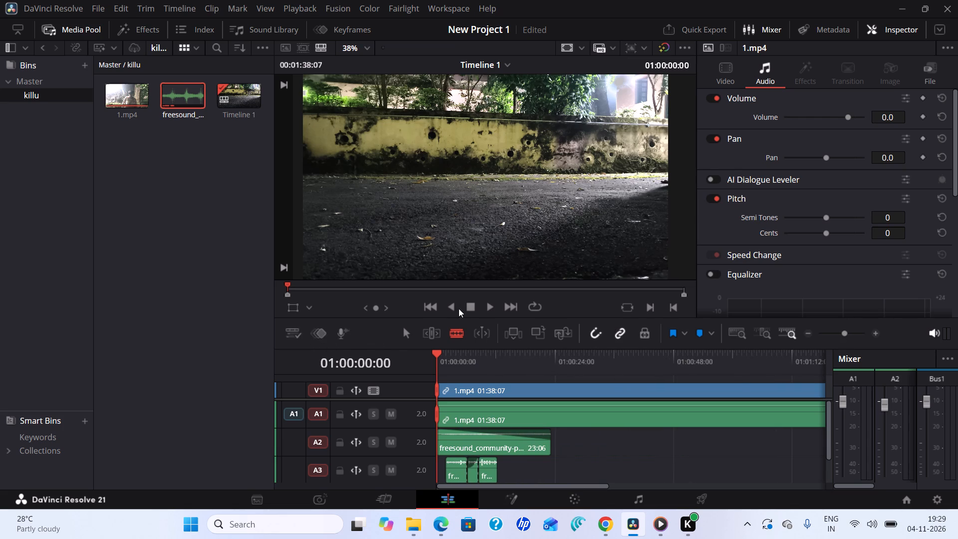
drag(474, 348, 483, 274)
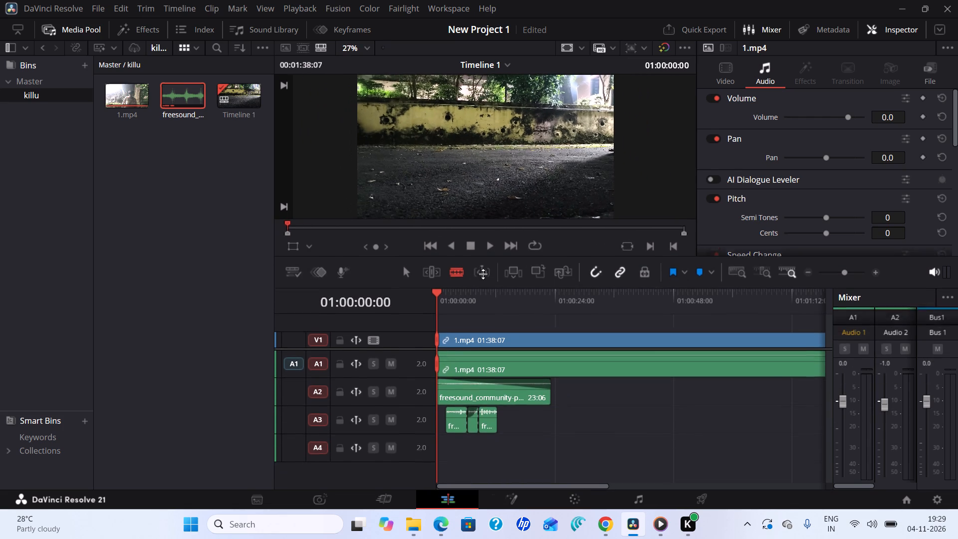
drag(483, 274, 490, 226)
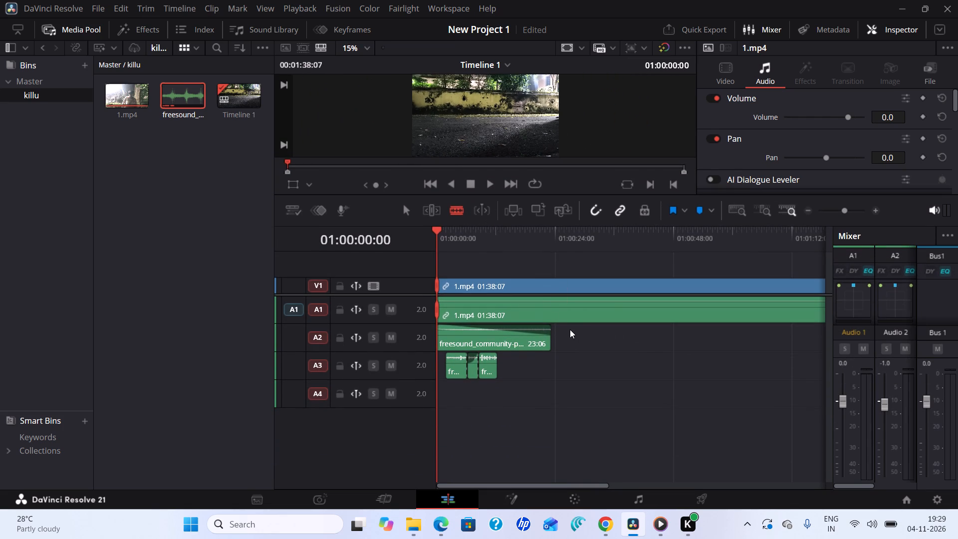
Switch back to Chrome's Pixabay results for "two people walking".
click(901, 6)
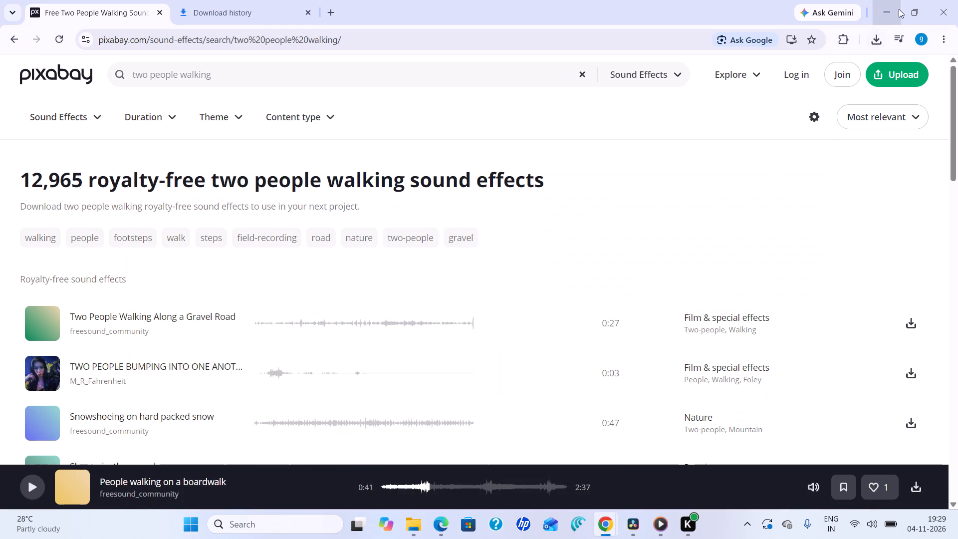